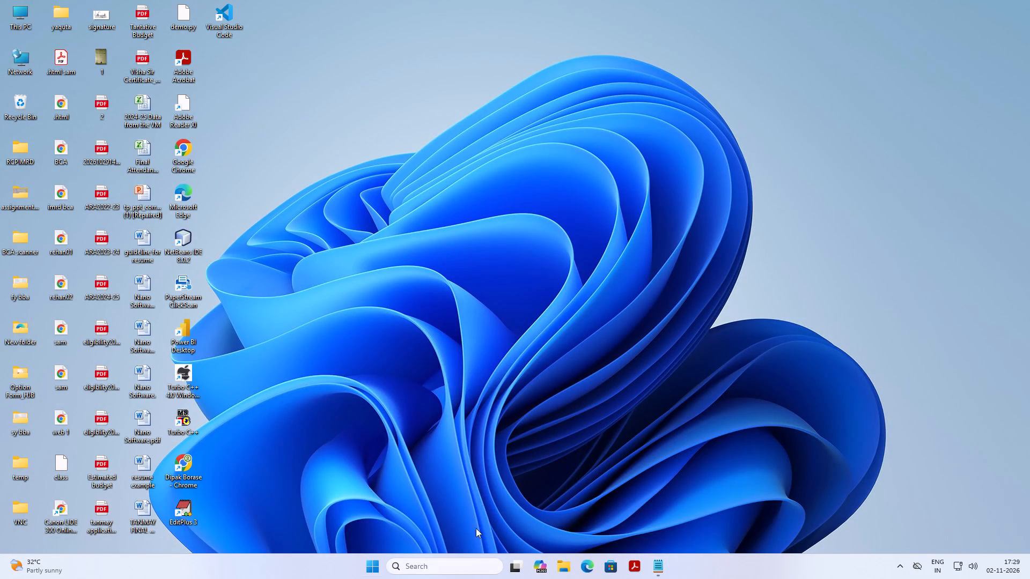
Open Google Chrome with the Person 1 profile and dismiss the tip about switching profiles.
left_click(445, 562)
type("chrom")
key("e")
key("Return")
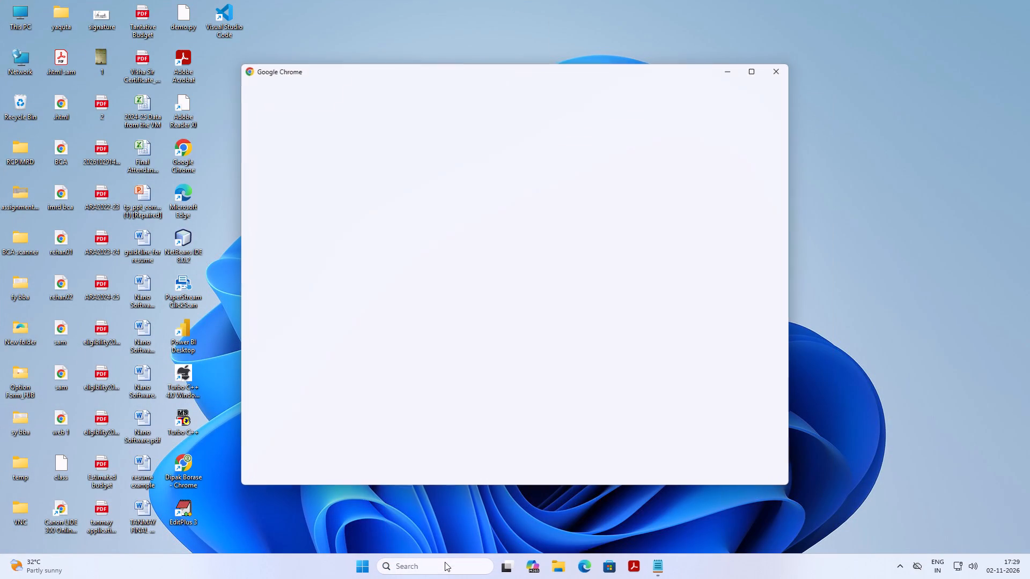
left_click(492, 263)
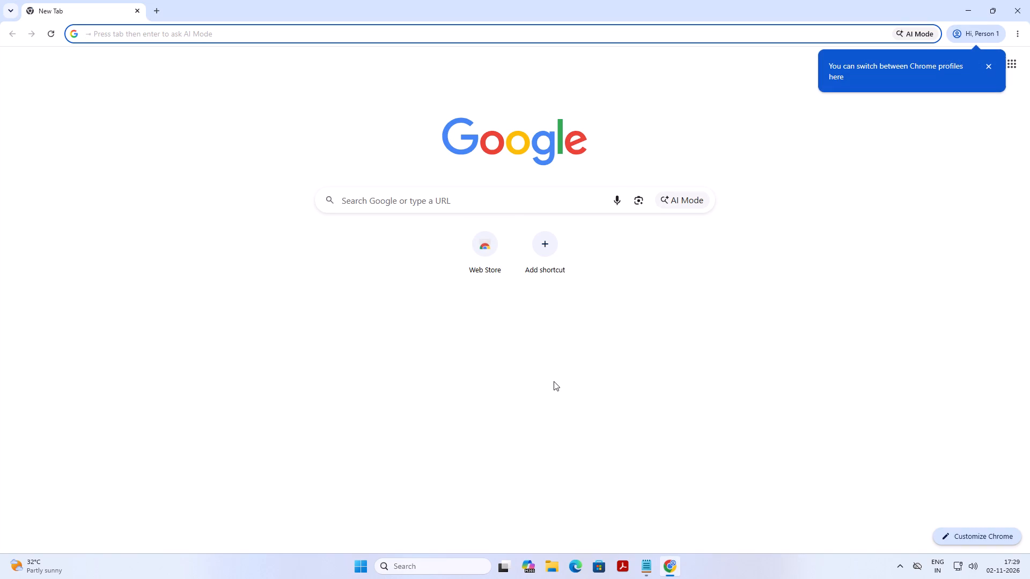
left_click(988, 71)
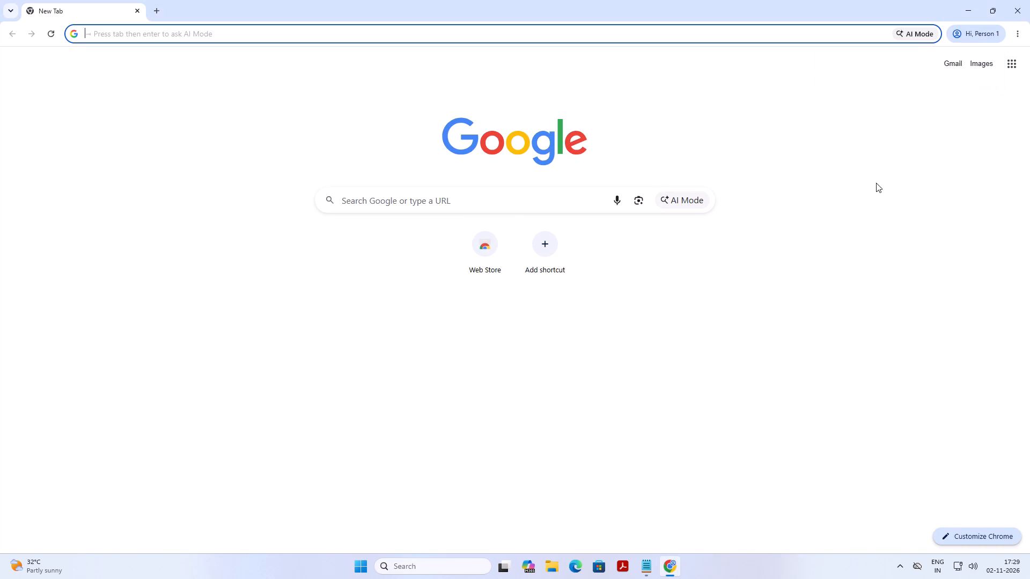
Begin a Google search from the new tab page.
left_click(519, 207)
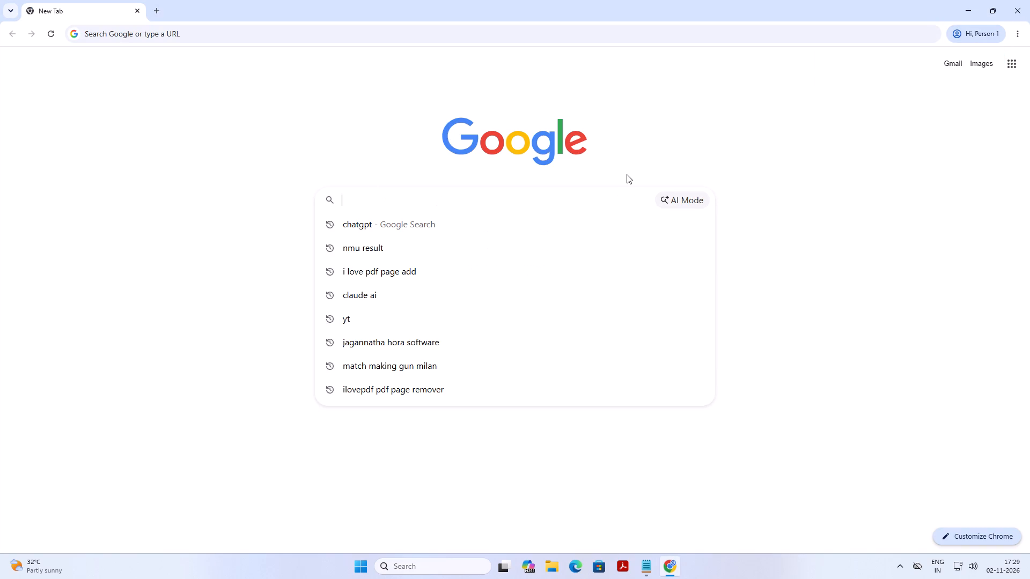
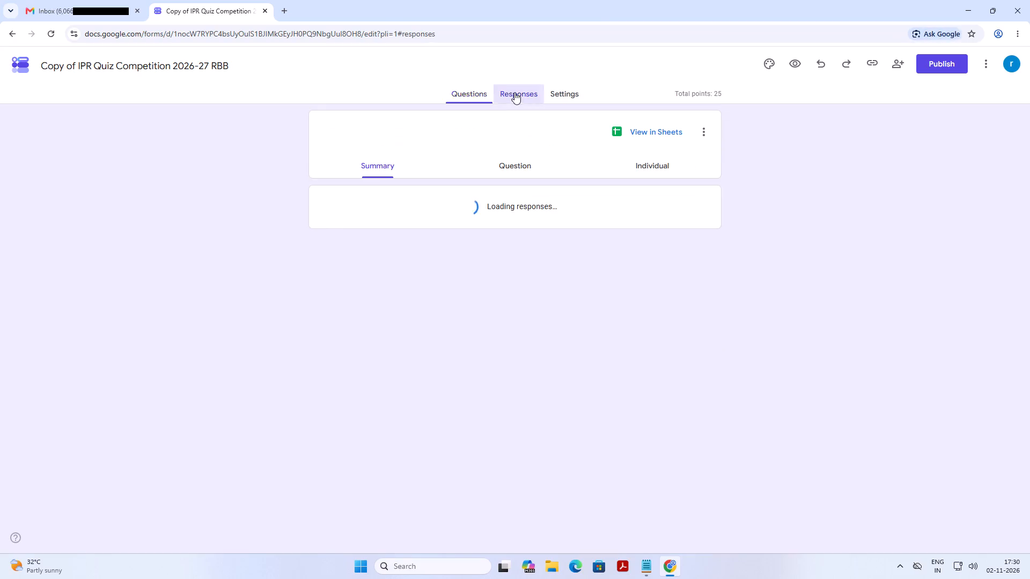
Open the linked response spreadsheet of the Copy of IPR Quiz Competition 2026-27 RBB form in Google Sheets.
left_click(638, 132)
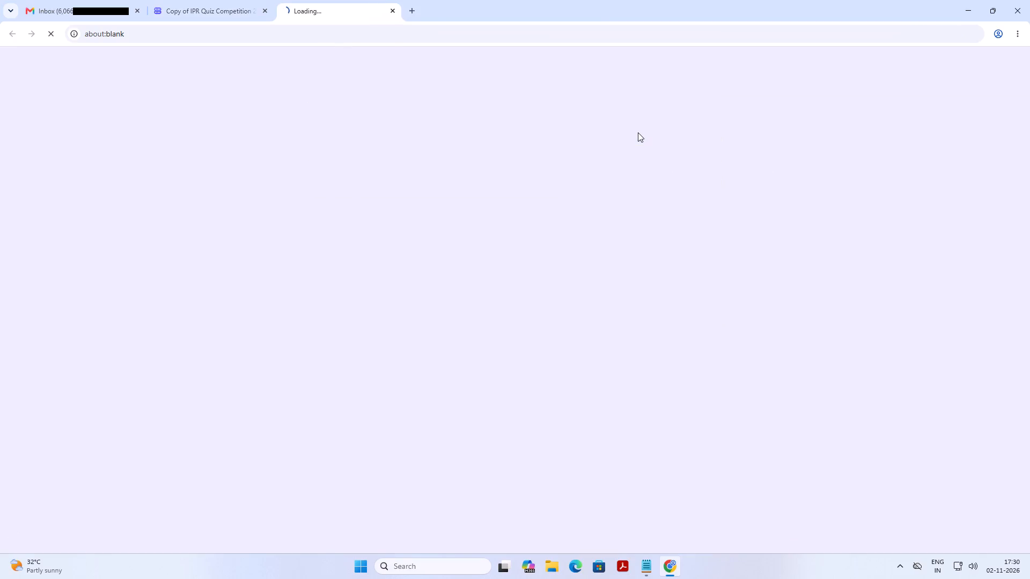
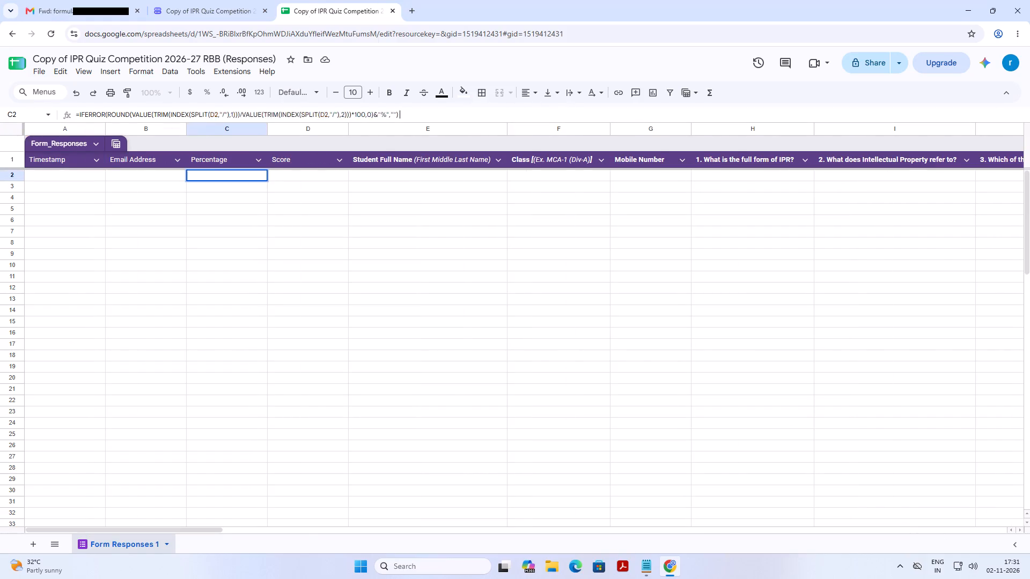
Enter the formula =IFERROR(ROUND(VALUE(TRIM(INDEX(SPLIT(D2,"/"),1)))/VALUE(TRIM(INDEX(SPLIT(D2,"/"),2)))*100,0)&"%","") in cell C2 of the Percentage column.
key("Return")
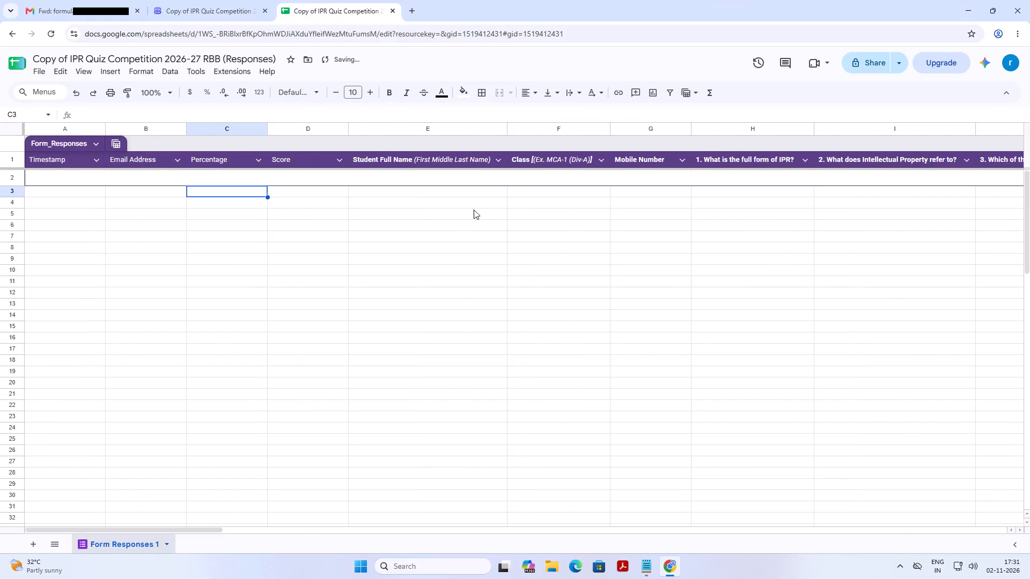
left_click(277, 181)
Switch back to the Copy of IPR Quiz Competition 2026-27 RBB form.
left_click(168, 0)
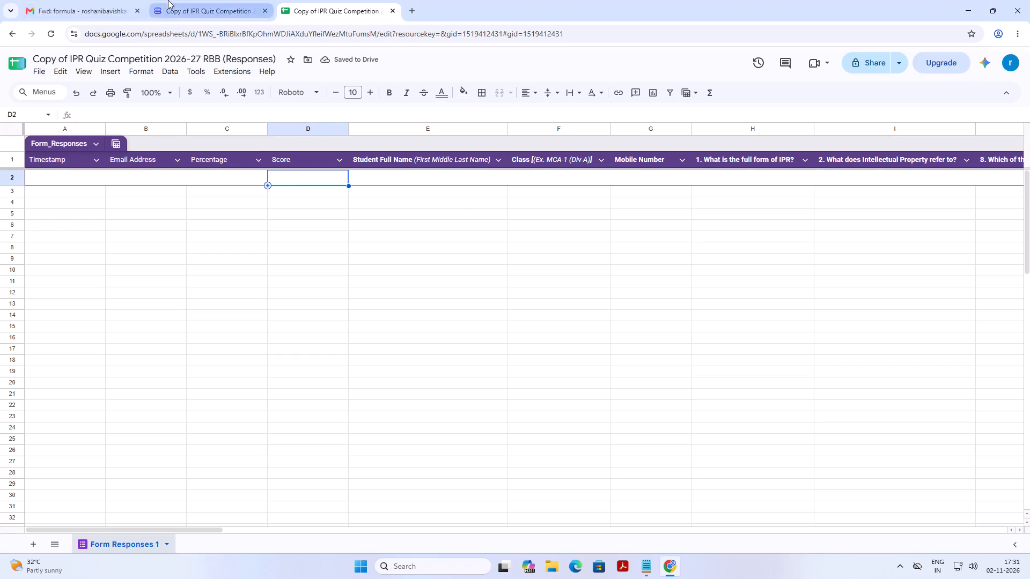
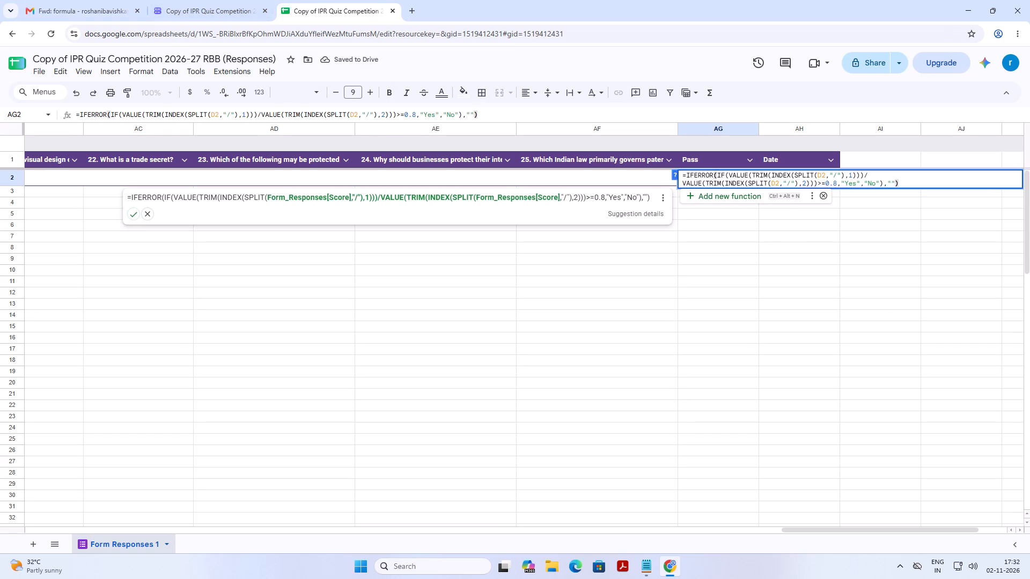
Enter the Pass formula in cell AG2 with the suggested table references: =IFERROR(IF(VALUE(TRIM(INDEX(SPLIT(Form_Responses[Score],"/"),1)))/VALUE(TRIM(INDEX(SPLIT(Form_Responses[Score],"/"),2)))>=0.8,"Yes","No"),"").
key("Return")
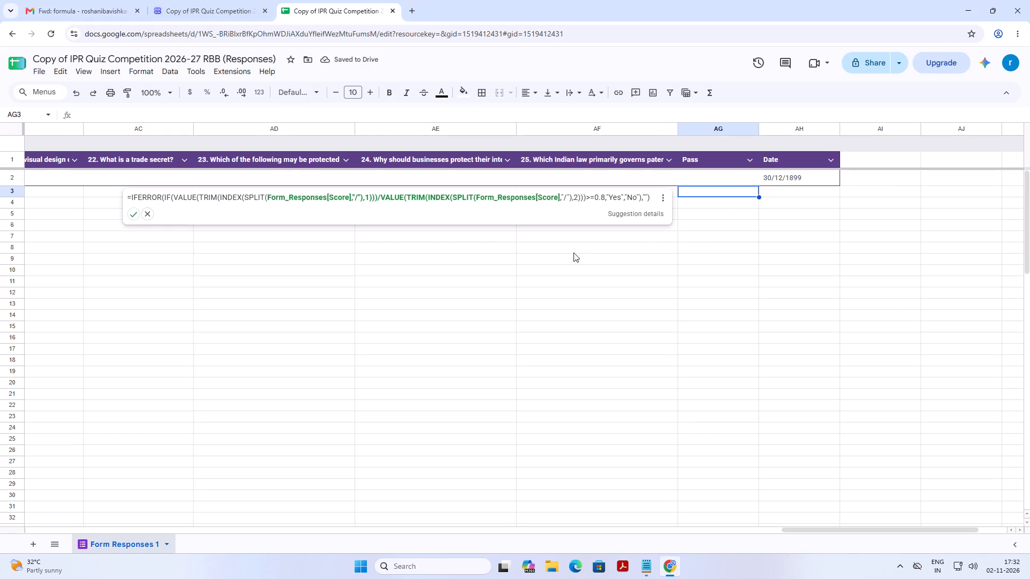
left_click(134, 210)
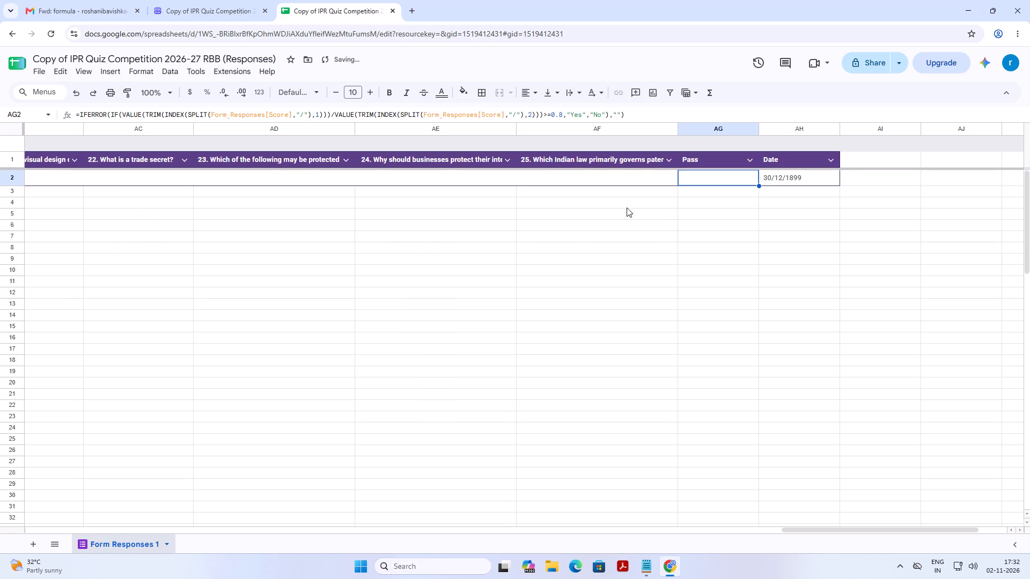
left_click(741, 177)
left_click(576, 173)
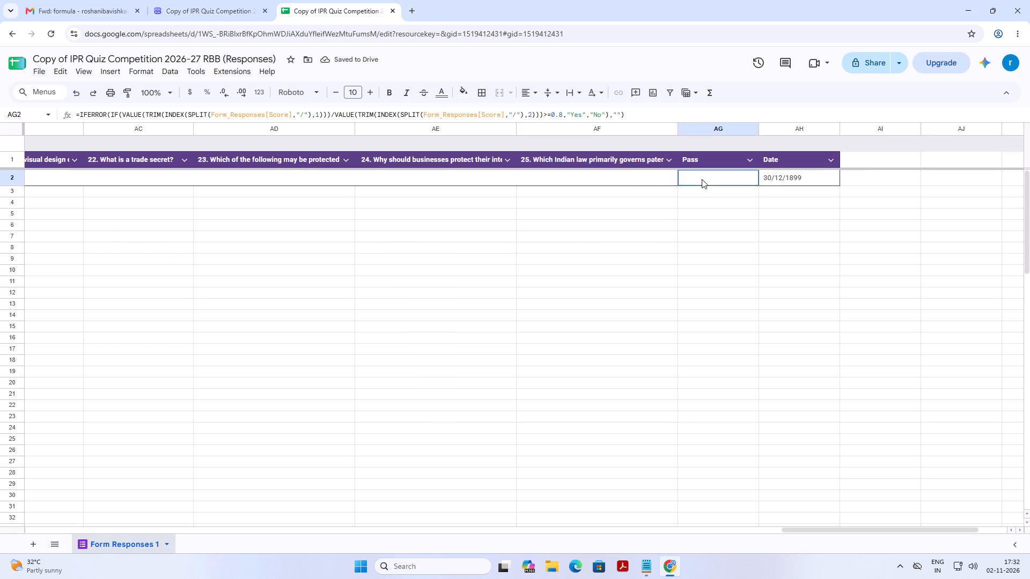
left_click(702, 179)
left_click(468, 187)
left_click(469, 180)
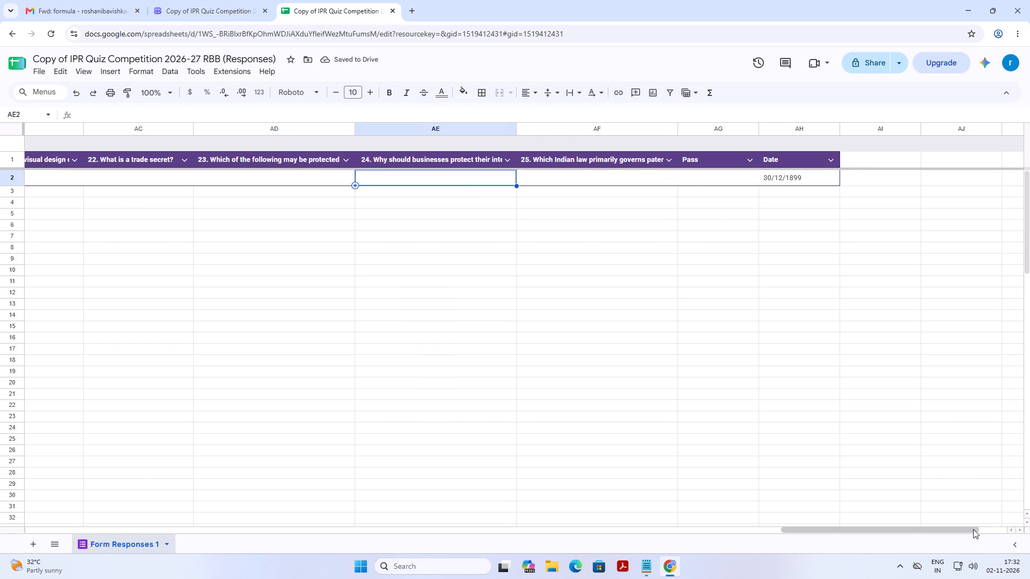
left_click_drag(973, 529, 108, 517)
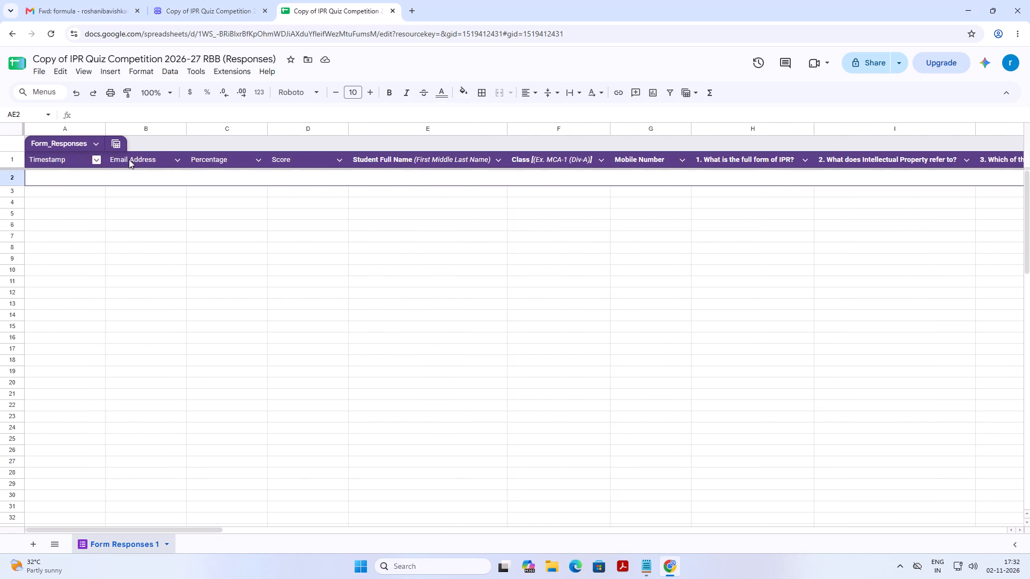
Open the AutoCrat add-on and load the existing IPR_Certificate_2026-27 job for editing.
left_click(241, 70)
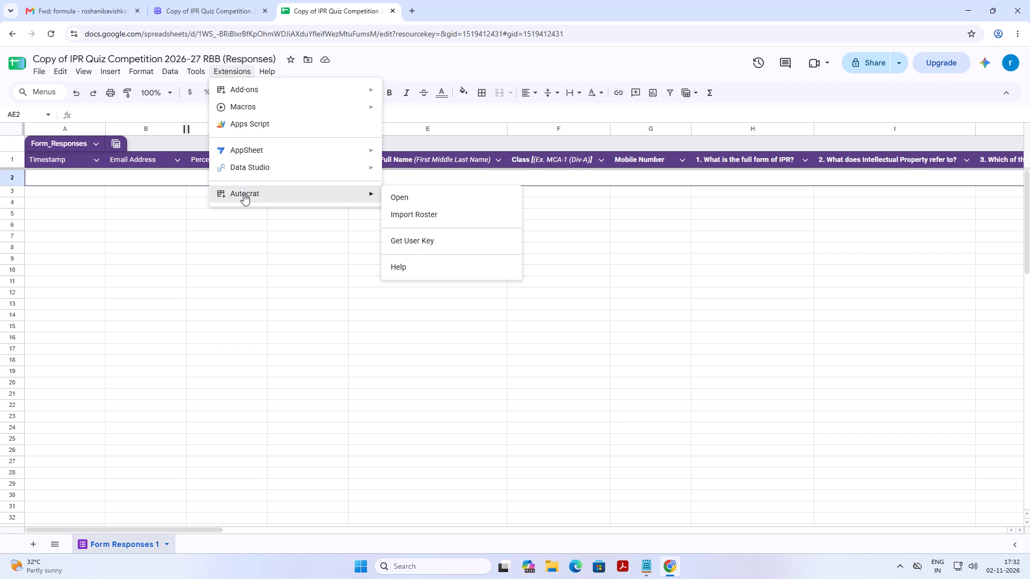
left_click(431, 193)
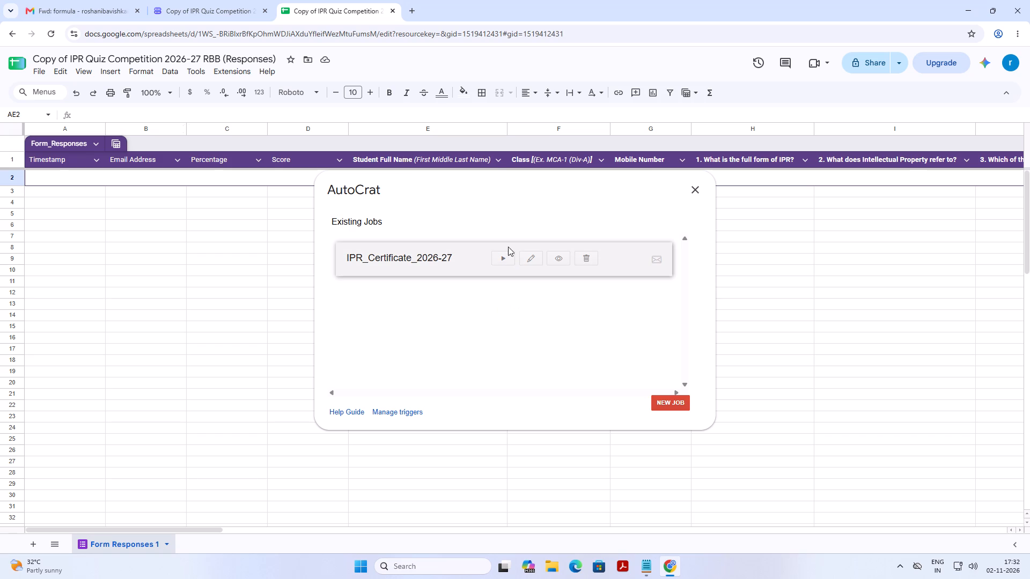
left_click(525, 257)
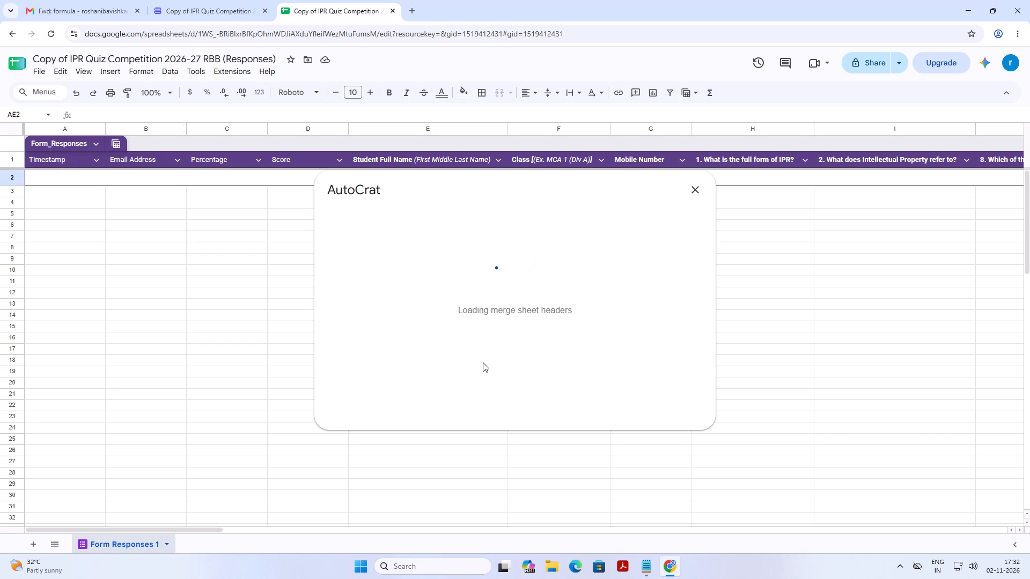
Review the job's template, source data mapping, file settings and destination folders, including the contents of the Photo folder in Drive.
left_click(579, 399)
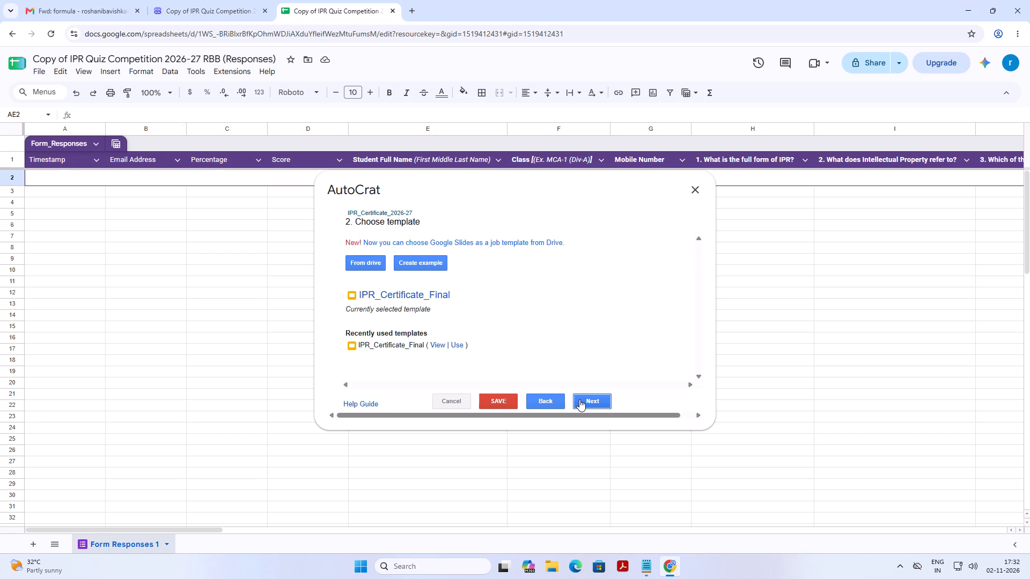
left_click(579, 399)
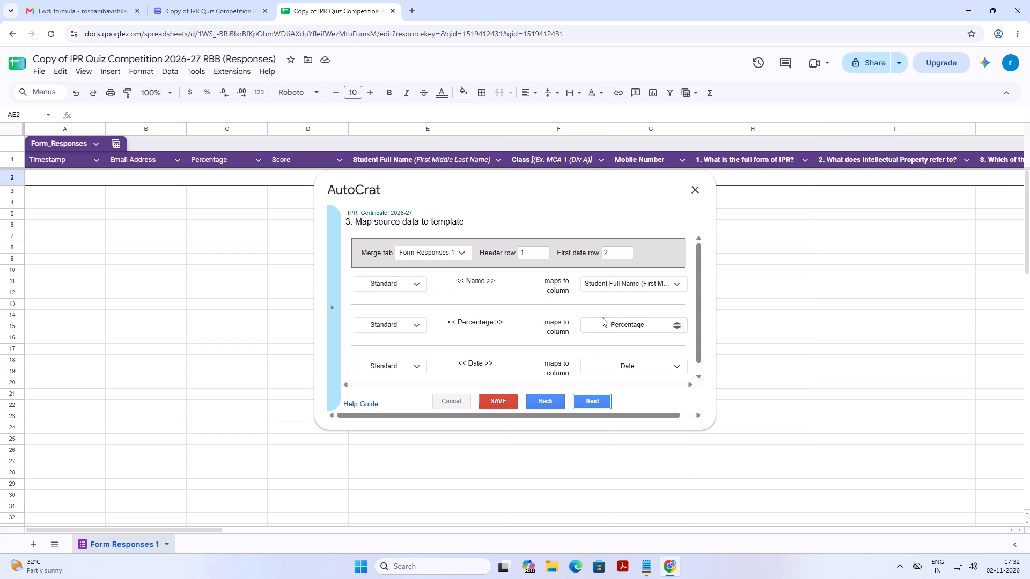
scroll(602, 317, "down", 1)
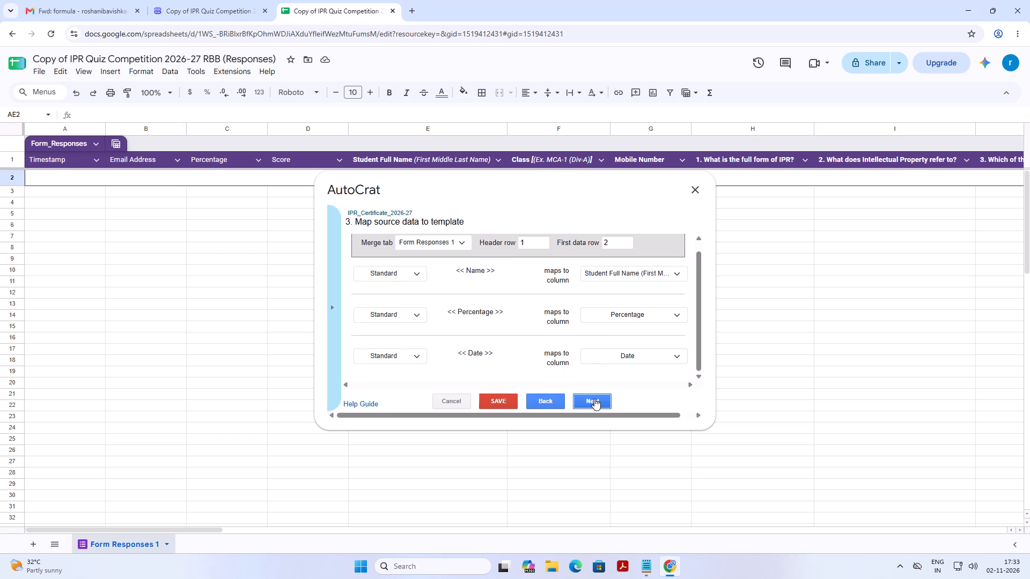
left_click(594, 398)
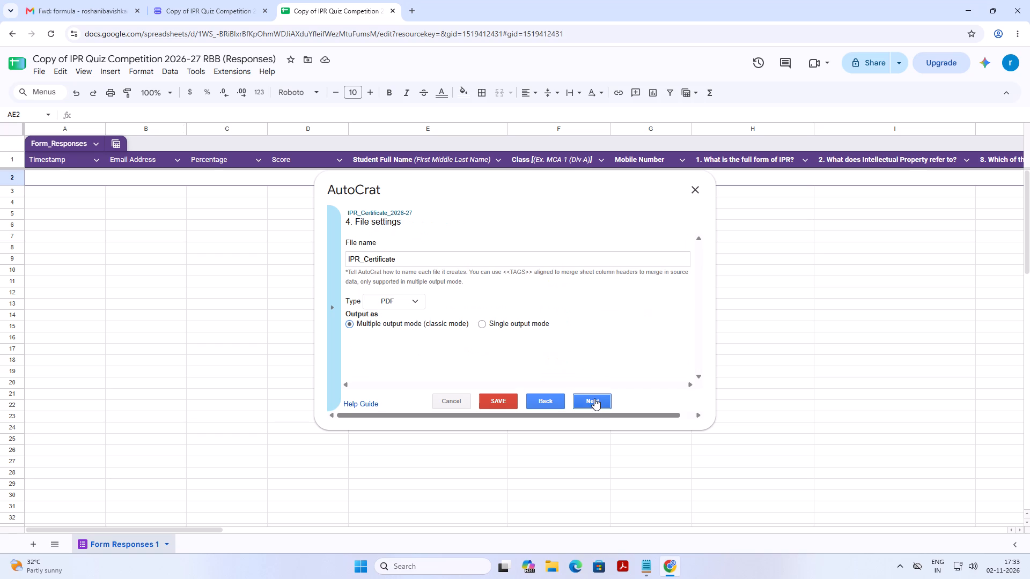
scroll(579, 253, "down", 4)
left_click(575, 402)
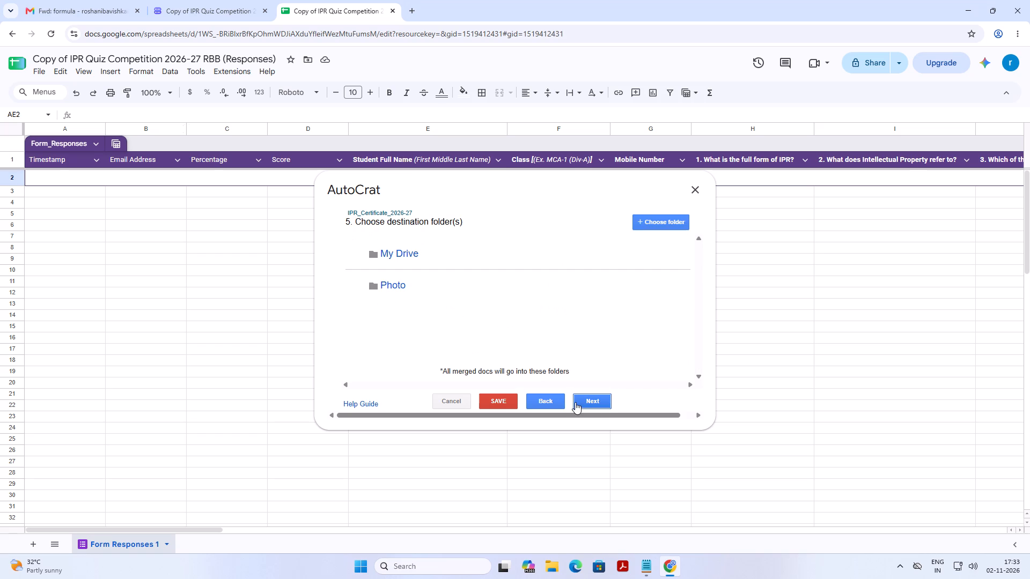
scroll(582, 294, "down", 1)
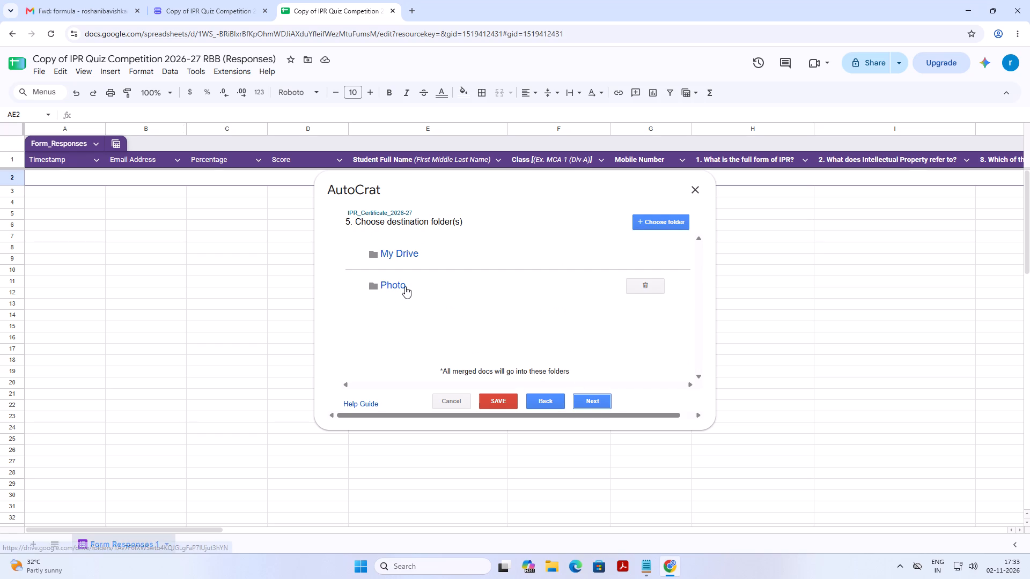
left_click(405, 286)
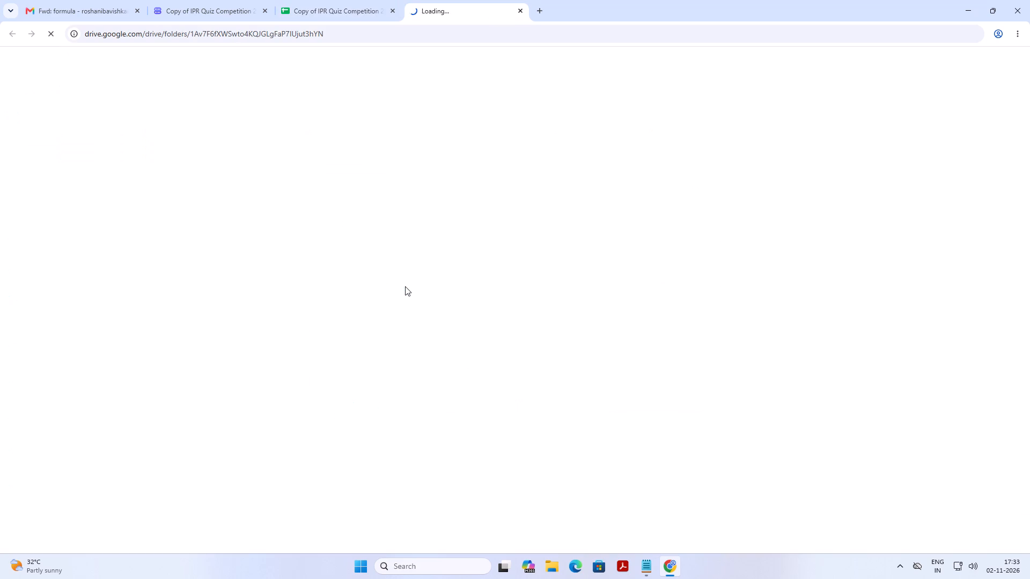
left_click(326, 0)
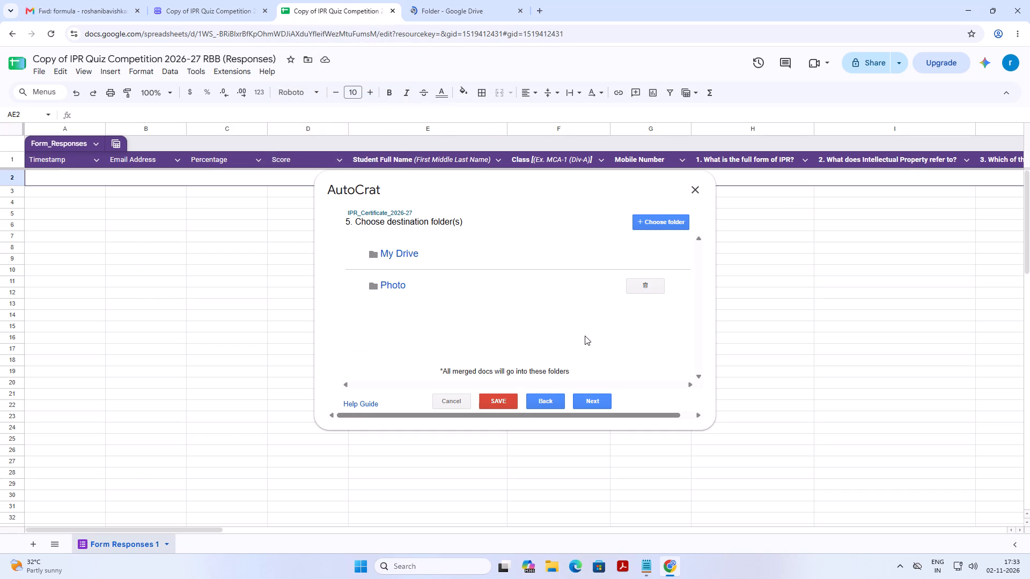
Review the job's dynamic folder reference, merge condition, sharing options and certificate email message.
left_click(589, 403)
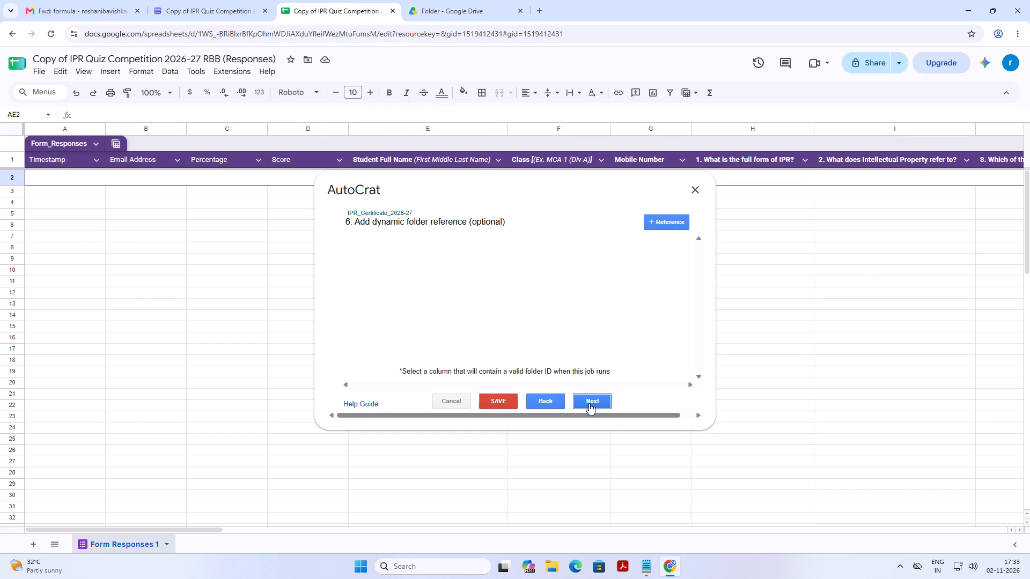
left_click(589, 403)
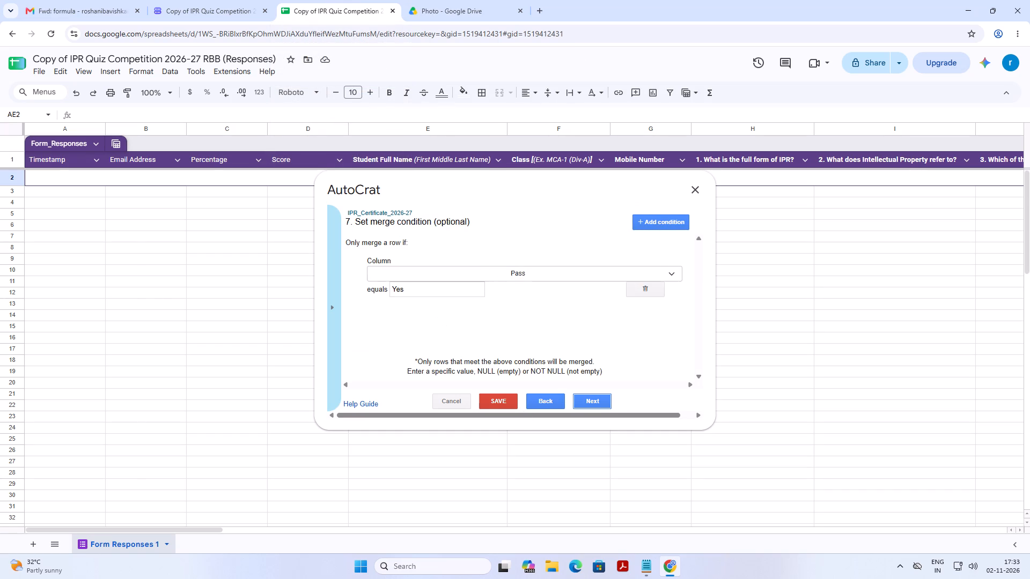
left_click(592, 404)
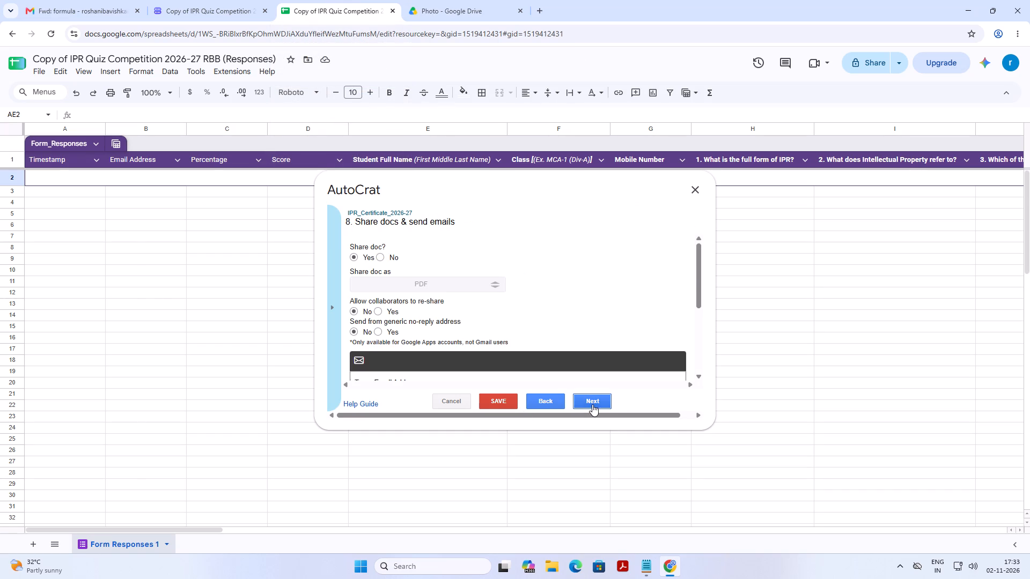
scroll(460, 316, "down", 2)
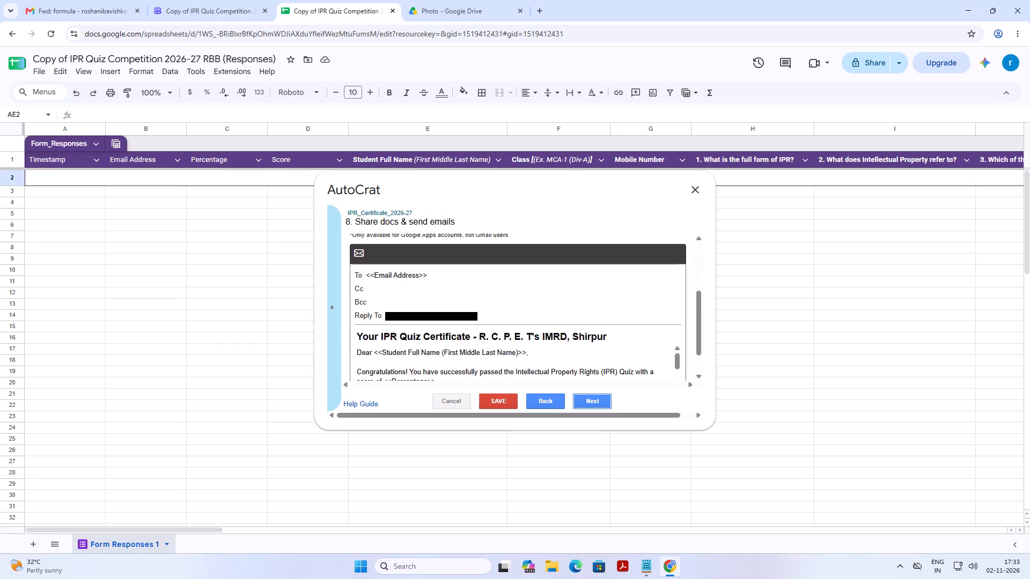
scroll(446, 299, "down", 2)
scroll(490, 343, "down", 4)
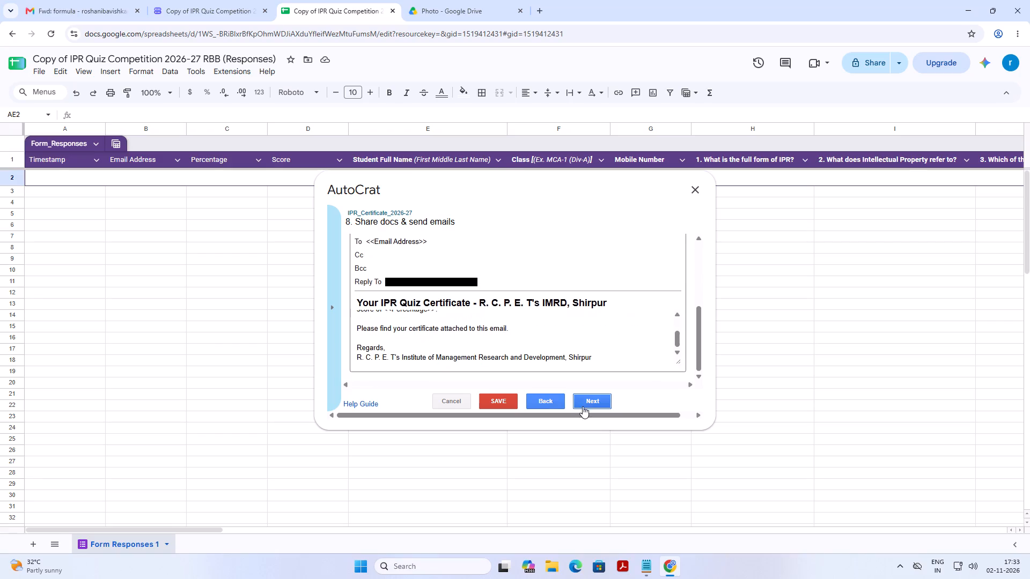
Set the certificate job's Run on form trigger option to Yes and save the job.
left_click(584, 398)
left_click(347, 254)
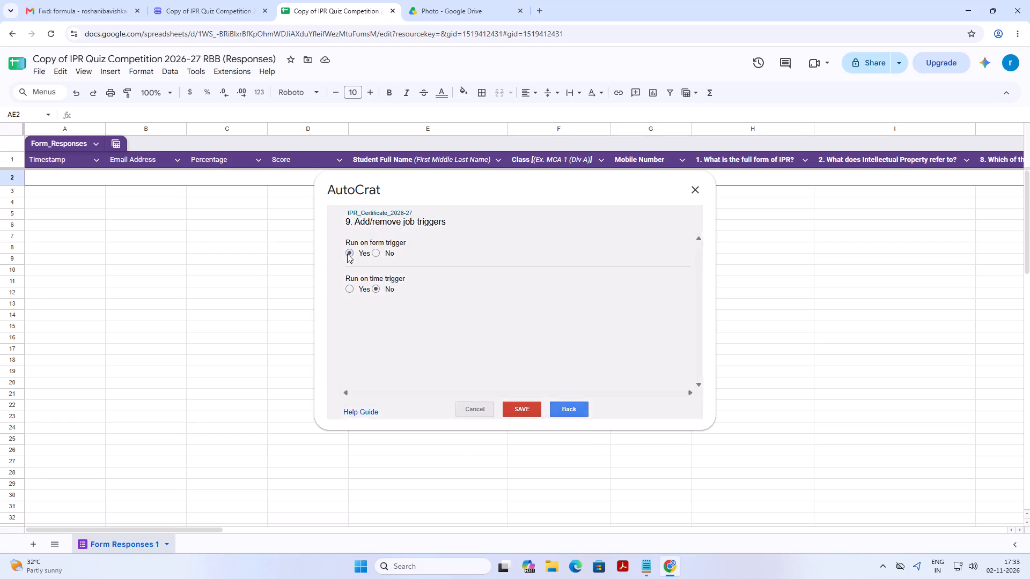
left_click(617, 303)
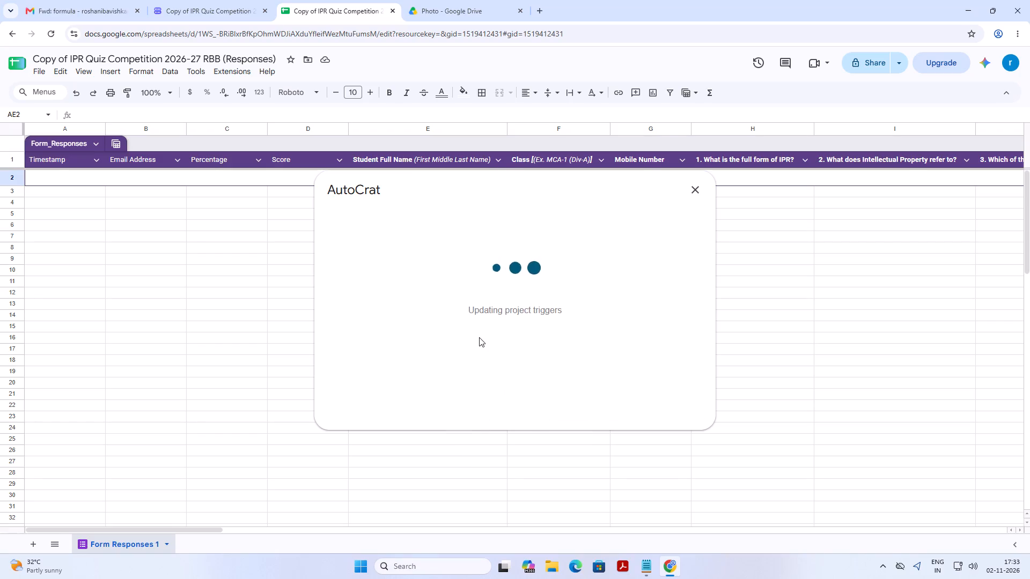
scroll(503, 311, "down", 3)
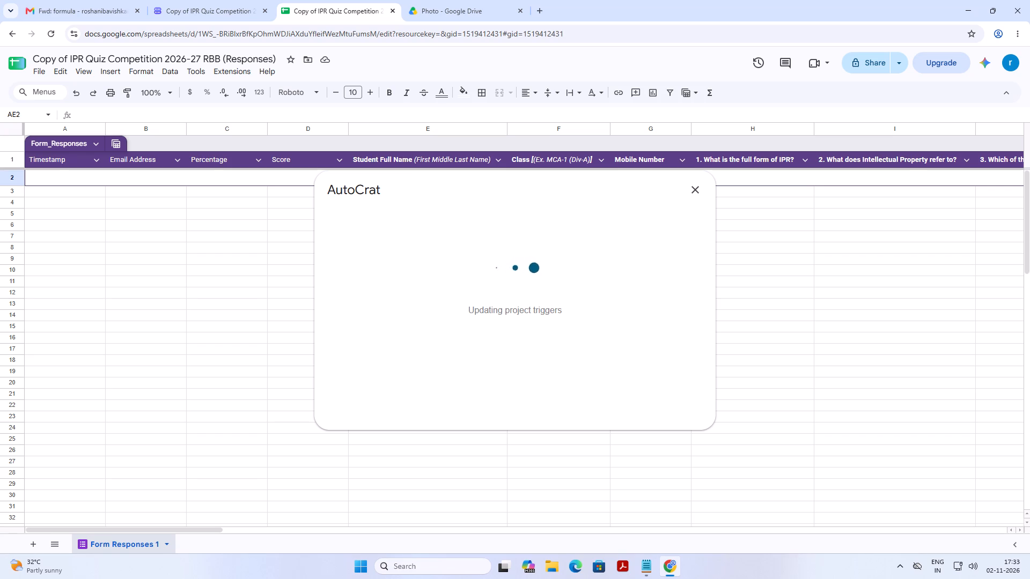
scroll(505, 311, "down", 6)
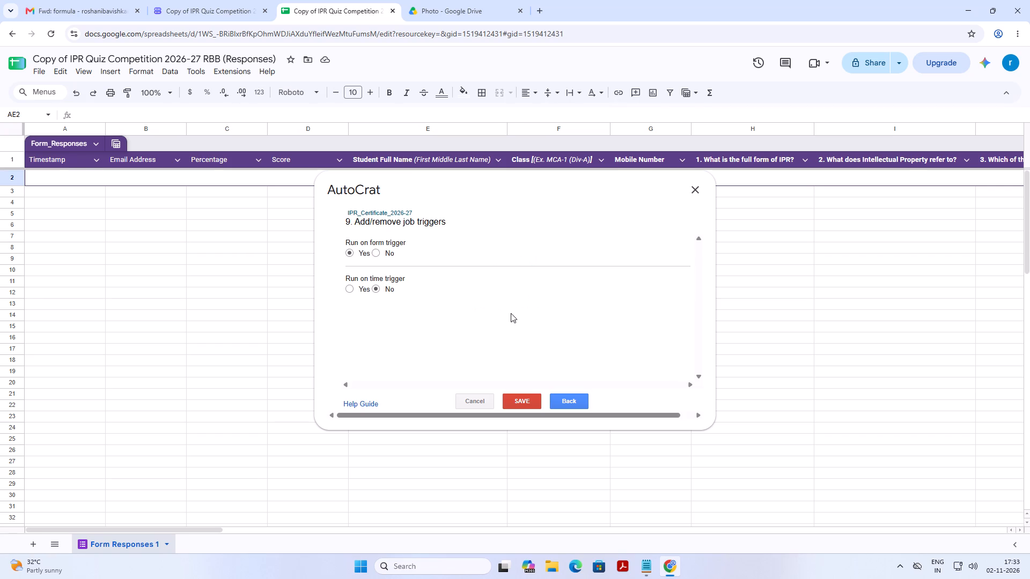
scroll(518, 355, "down", 3)
left_click(530, 402)
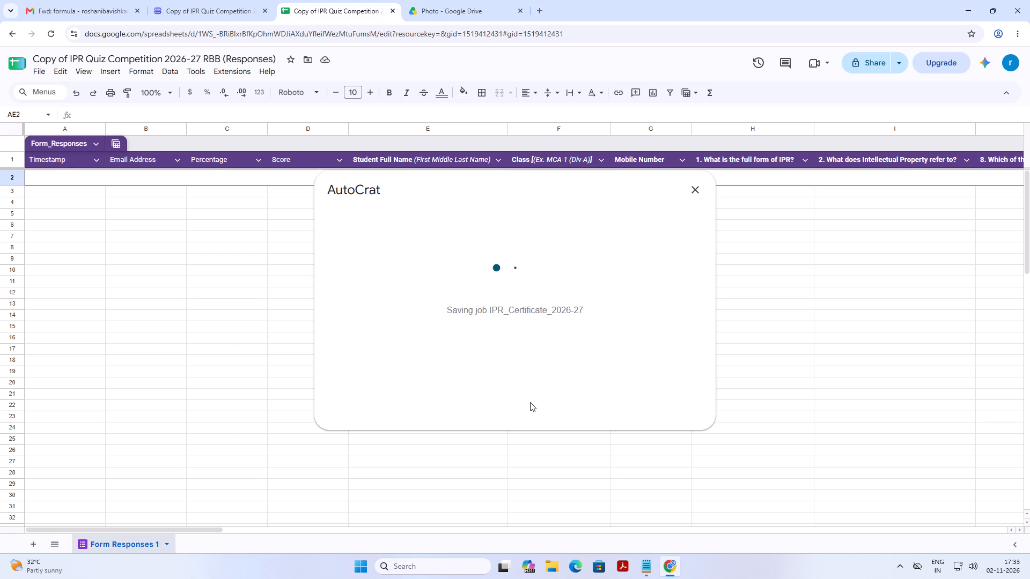
Run the saved IPR_Certificate_2026-27 job in AutoCrat.
scroll(485, 309, "down", 3)
left_click(490, 257)
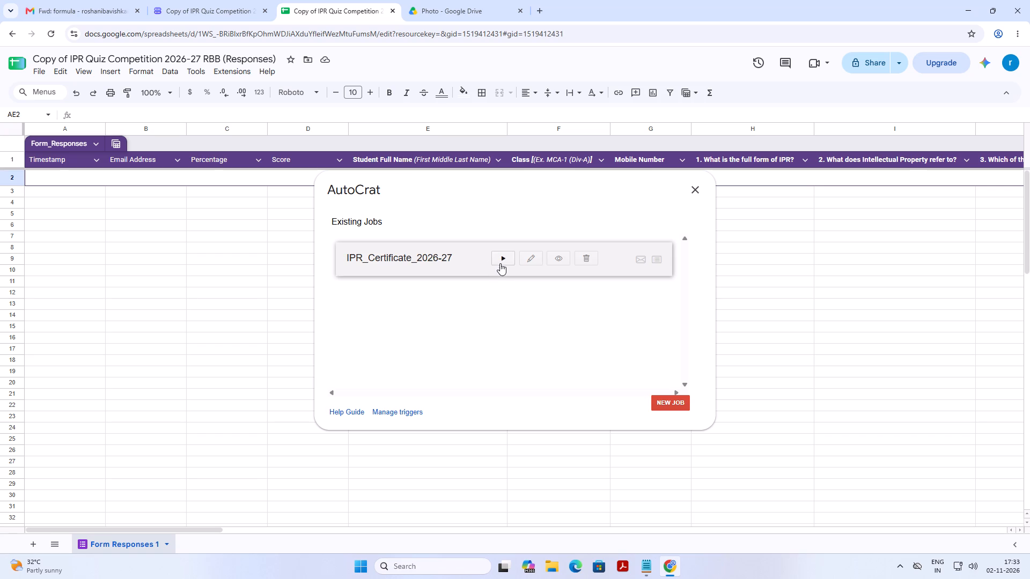
left_click(502, 264)
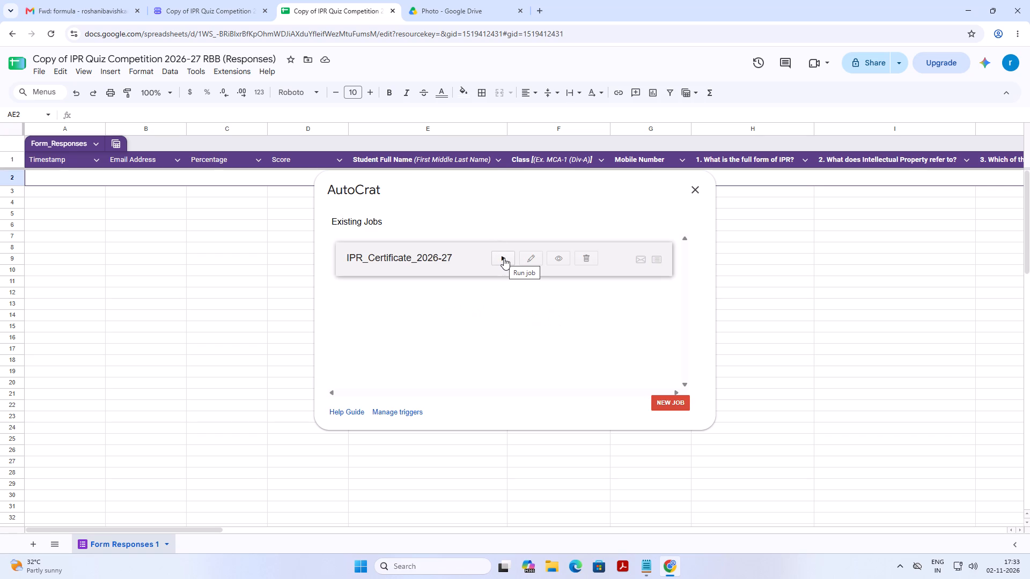
left_click(504, 258)
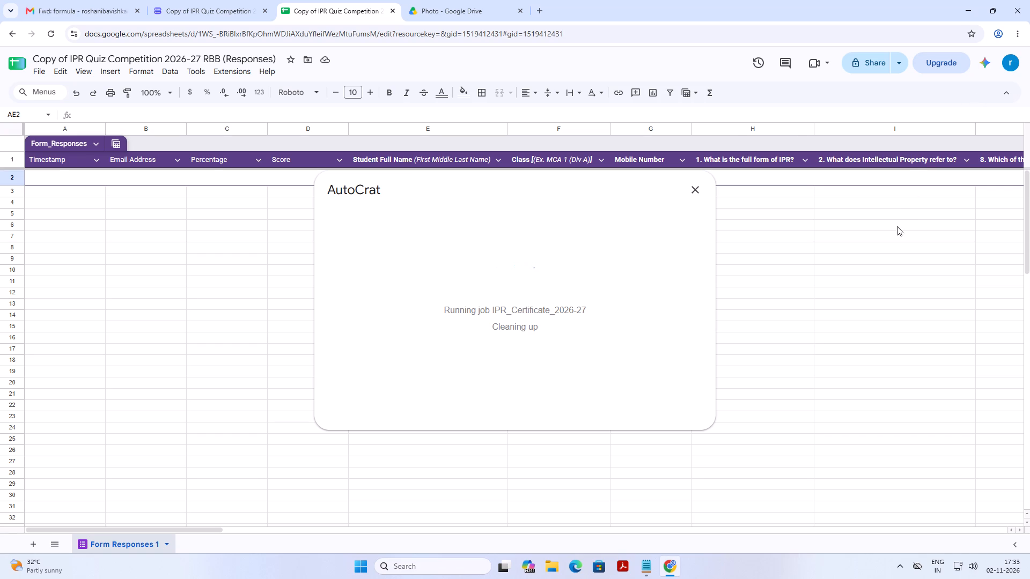
Switch to the IPR quiz form and check its responder access in the publish and sharing settings without publishing.
left_click(199, 0)
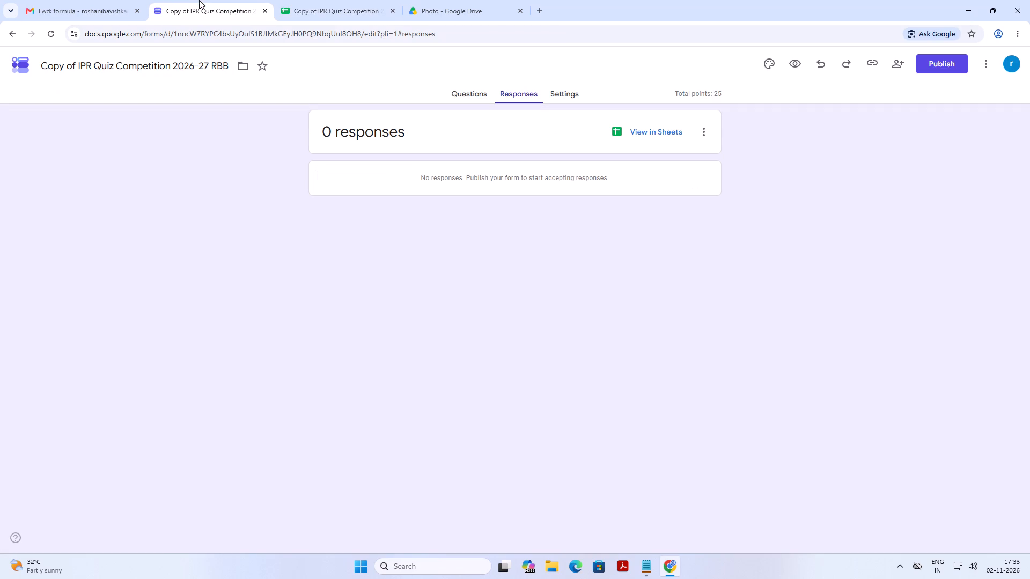
left_click(942, 60)
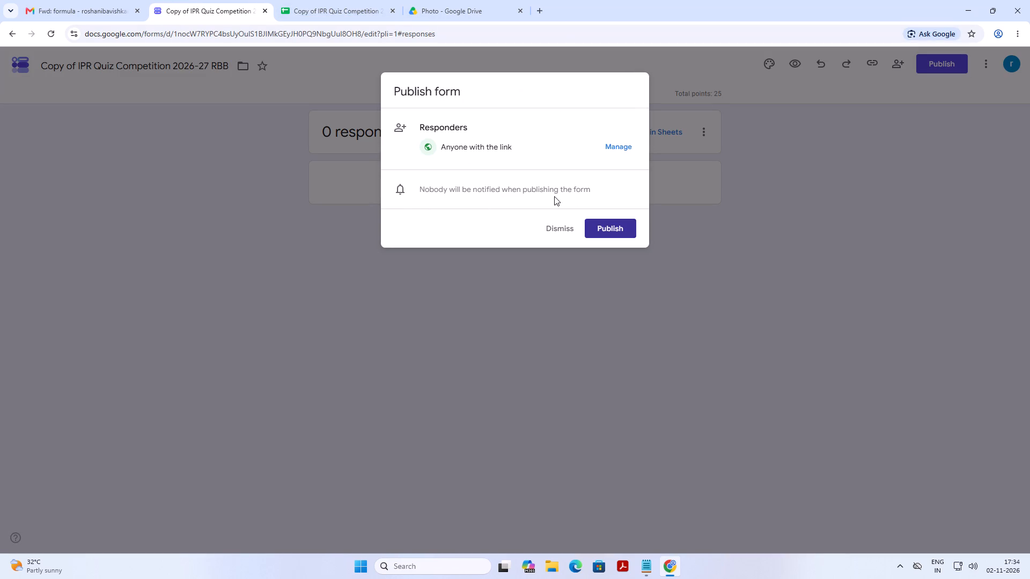
left_click(551, 178)
left_click(622, 147)
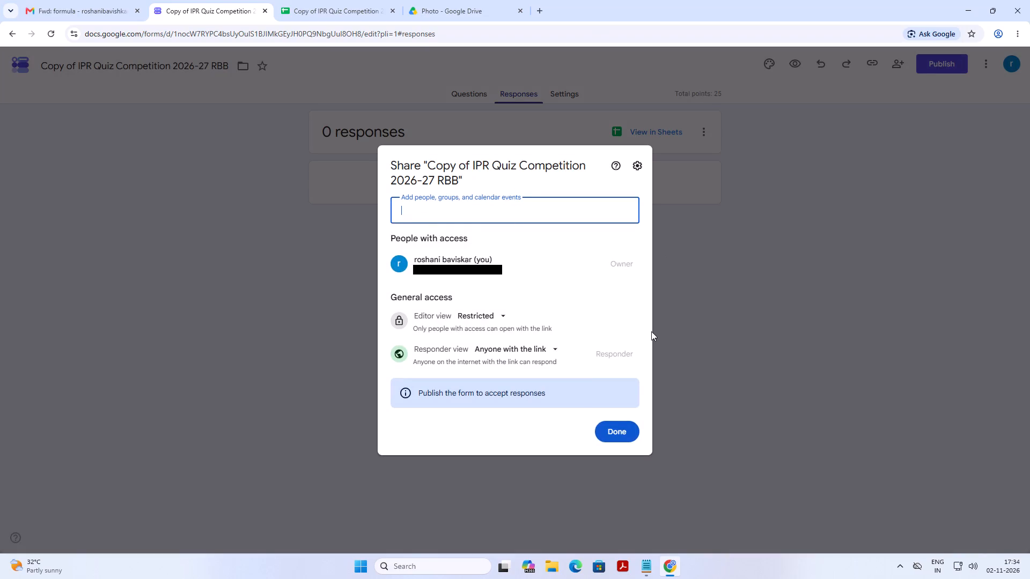
left_click(626, 433)
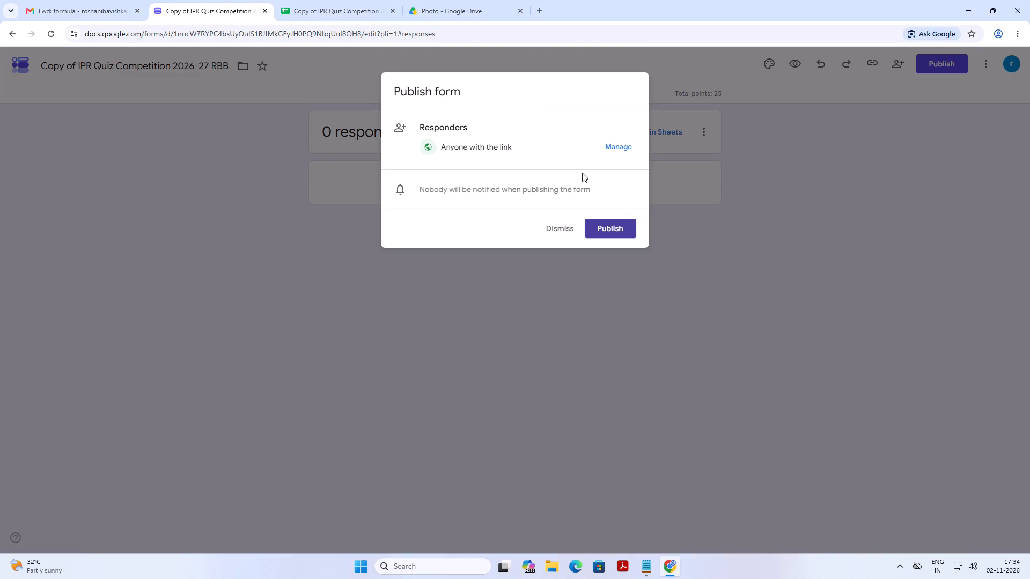
left_click(856, 116)
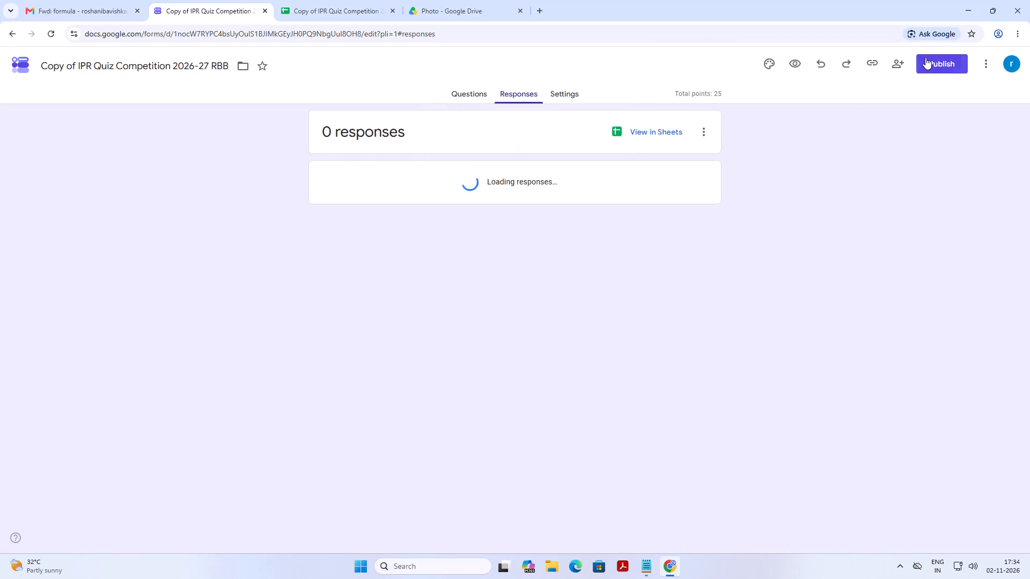
left_click(947, 61)
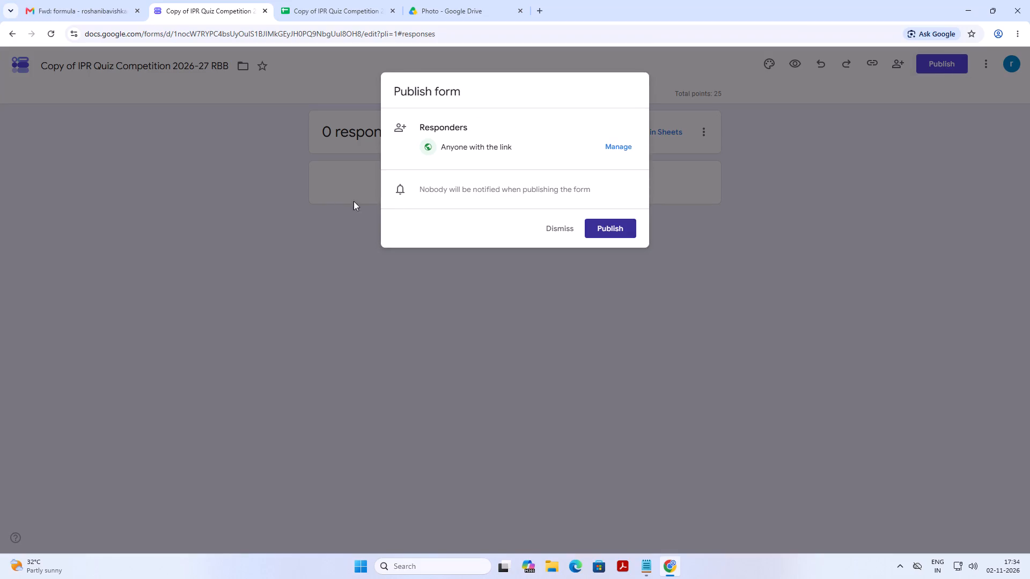
left_click(567, 231)
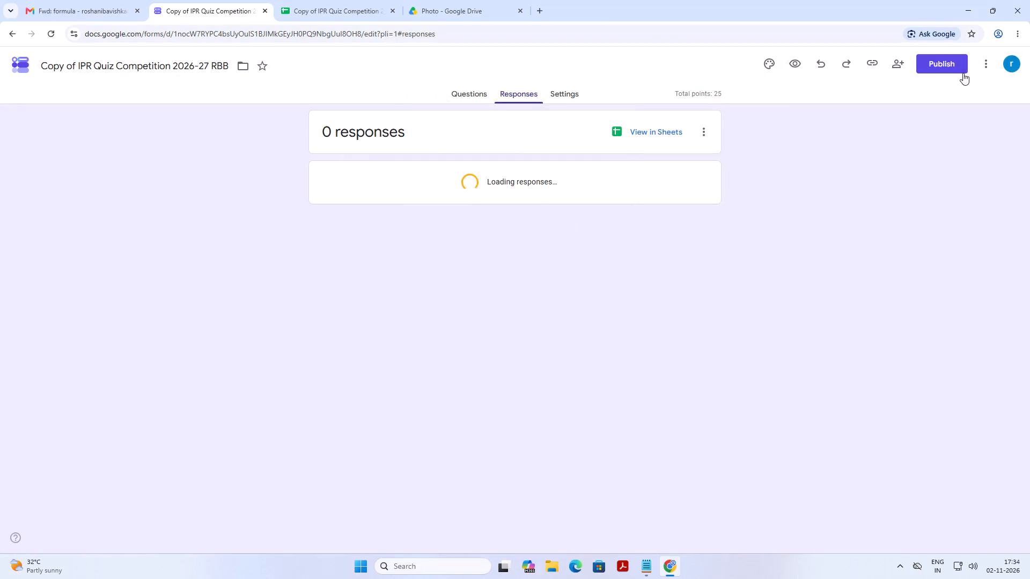
Set the quiz form's Editor view access to Anyone with the link, leaving the form unpublished.
left_click(964, 65)
left_click(438, 125)
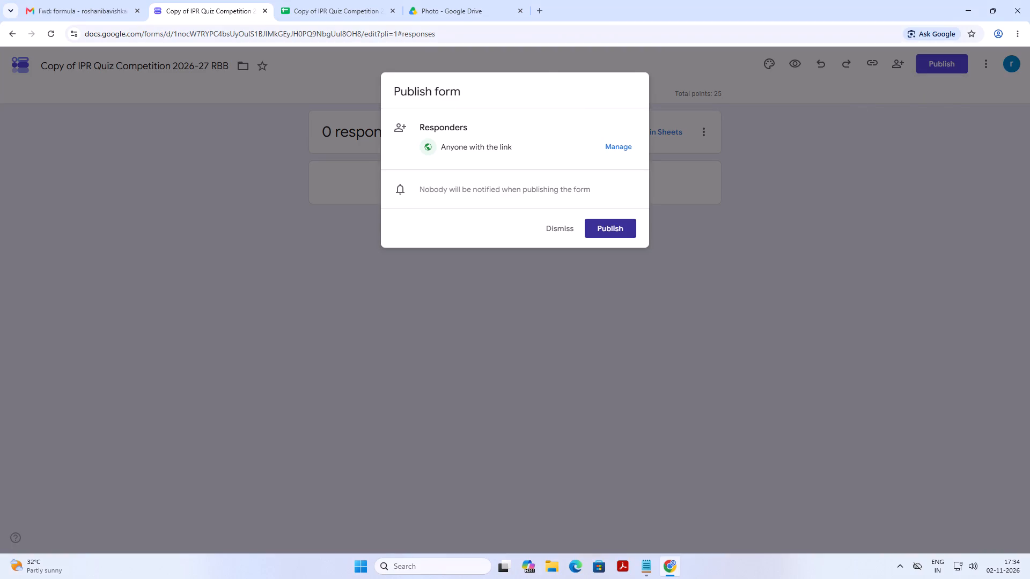
left_click(546, 76)
left_click(629, 150)
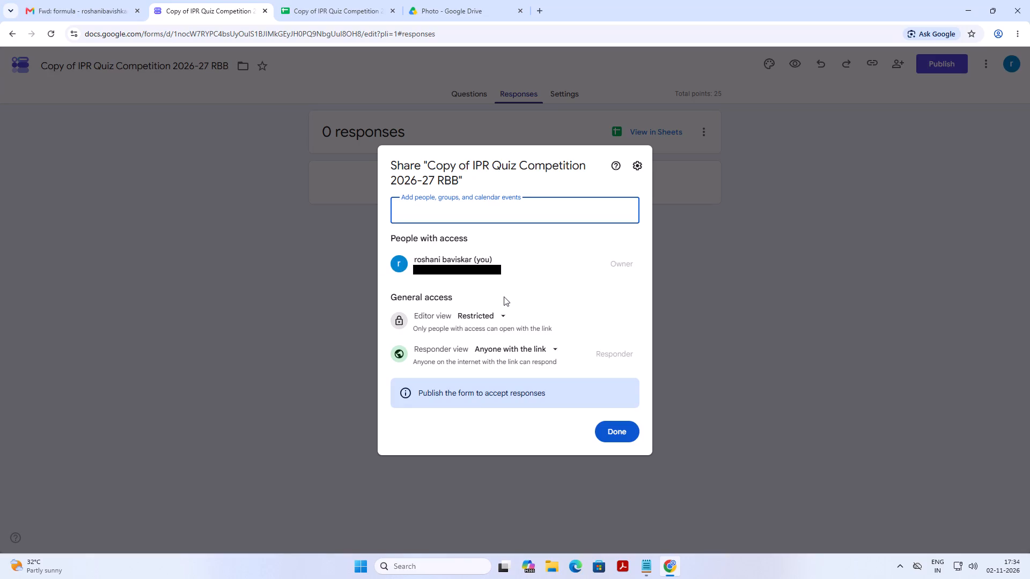
scroll(504, 296, "down", 2)
left_click(491, 307)
left_click(491, 315)
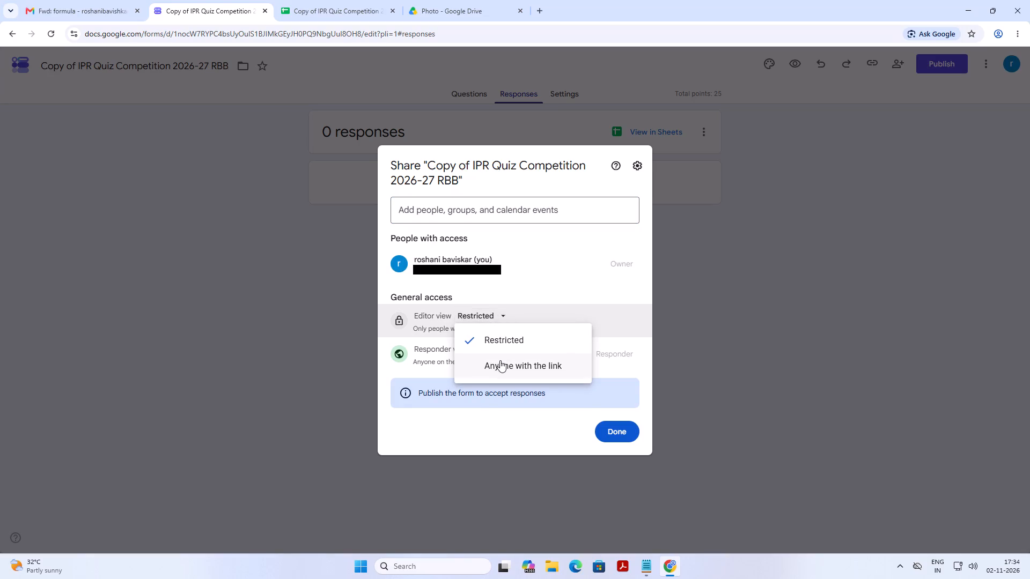
left_click(501, 361)
scroll(513, 342, "down", 4)
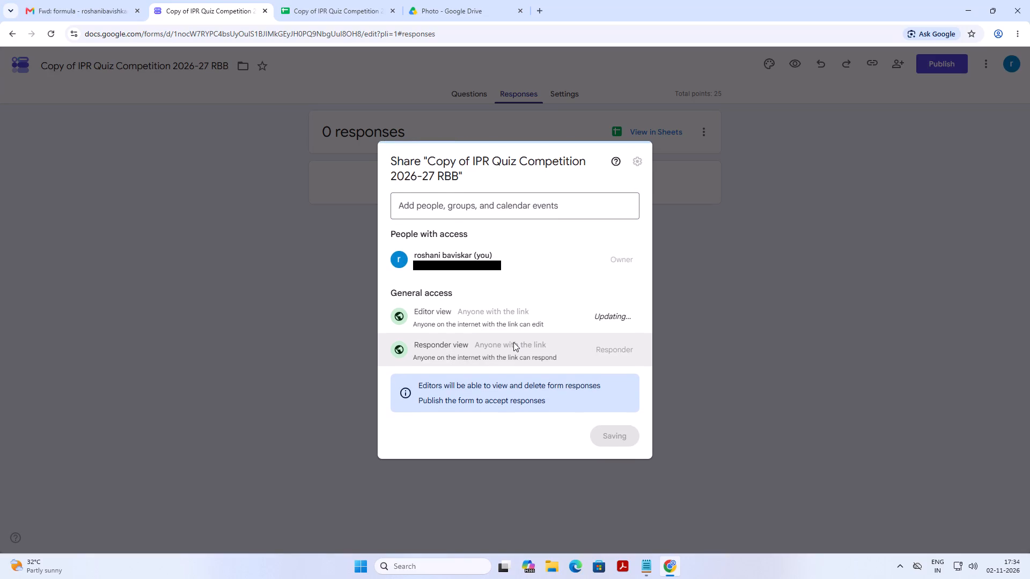
scroll(513, 342, "down", 6)
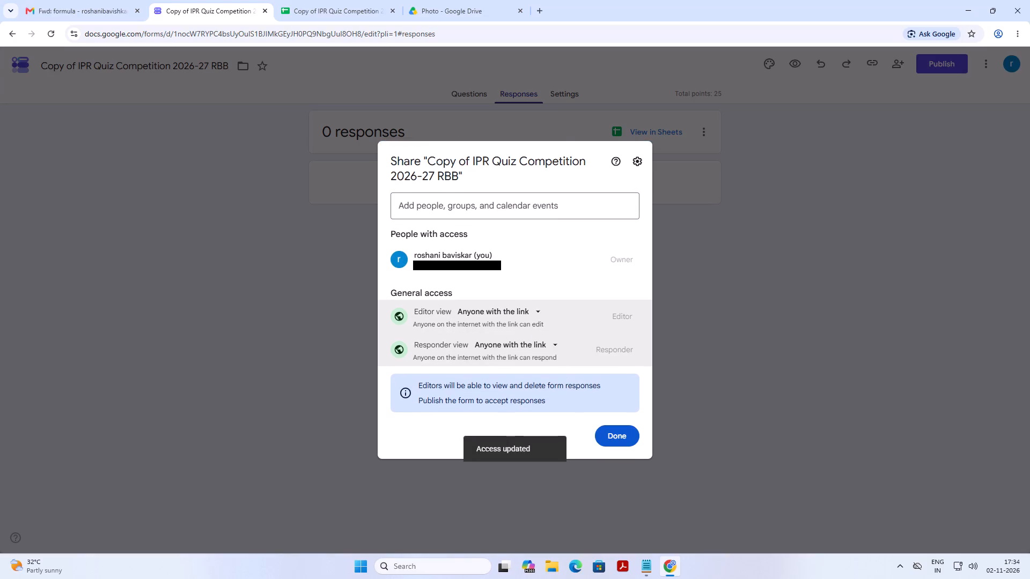
left_click(737, 363)
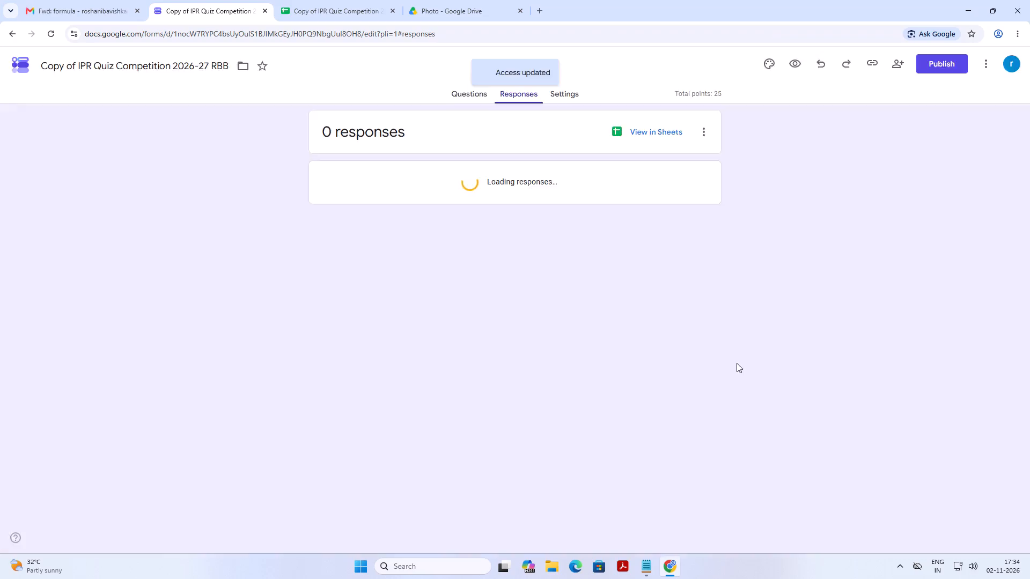
left_click(737, 204)
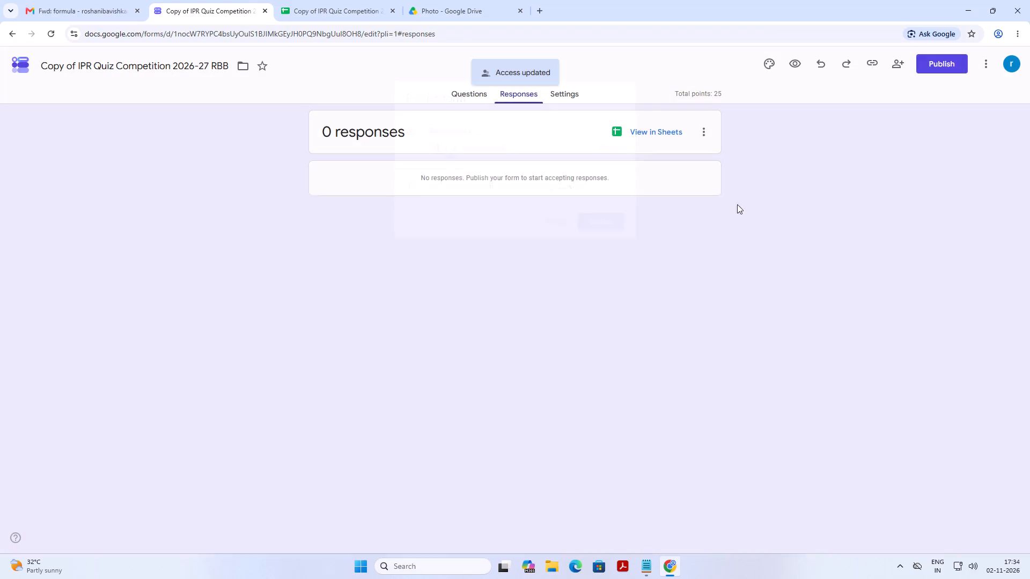
Reload the quiz form and check its responses view.
left_click(988, 63)
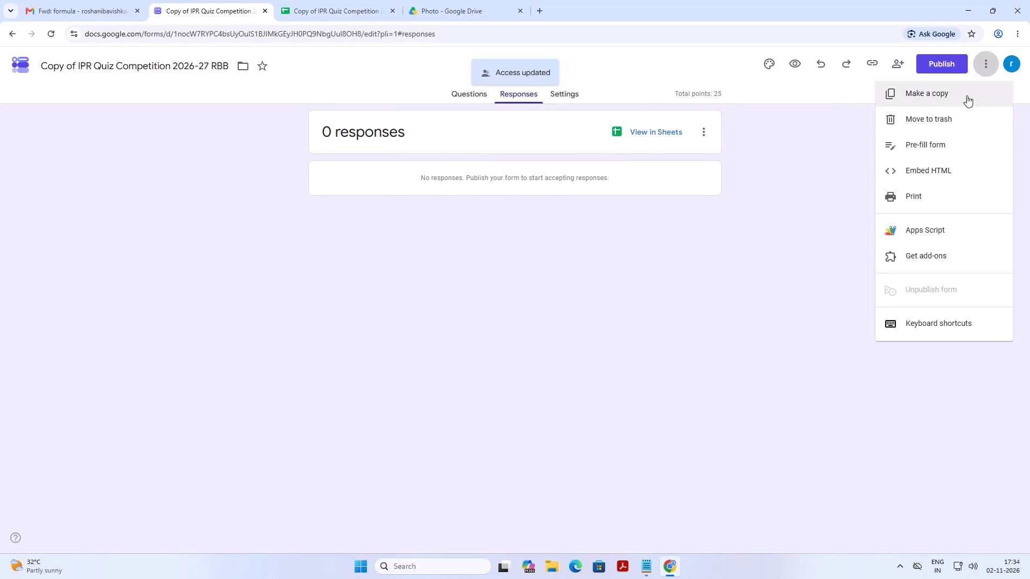
left_click(808, 271)
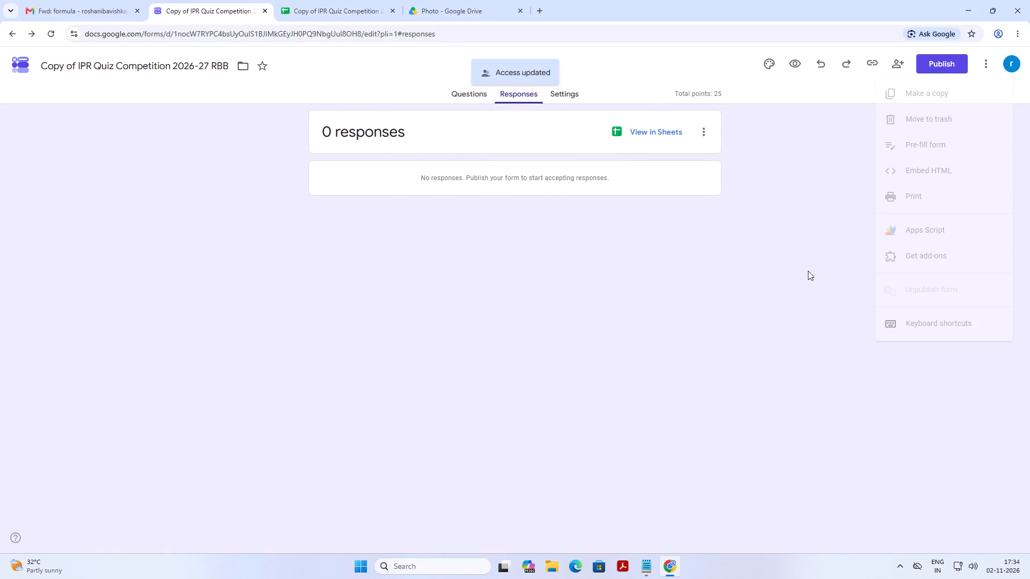
left_click(46, 32)
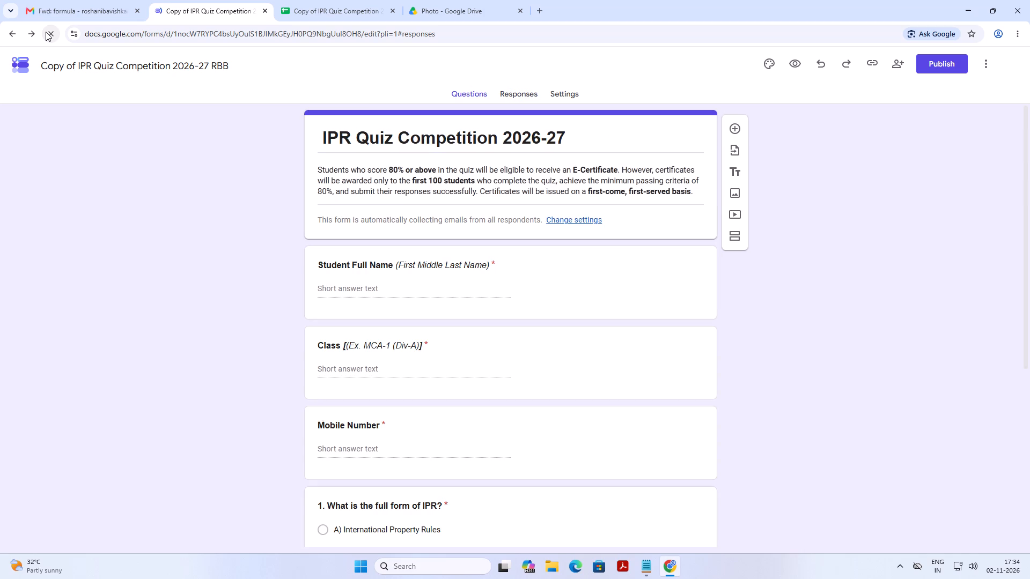
left_click(498, 91)
left_click(509, 93)
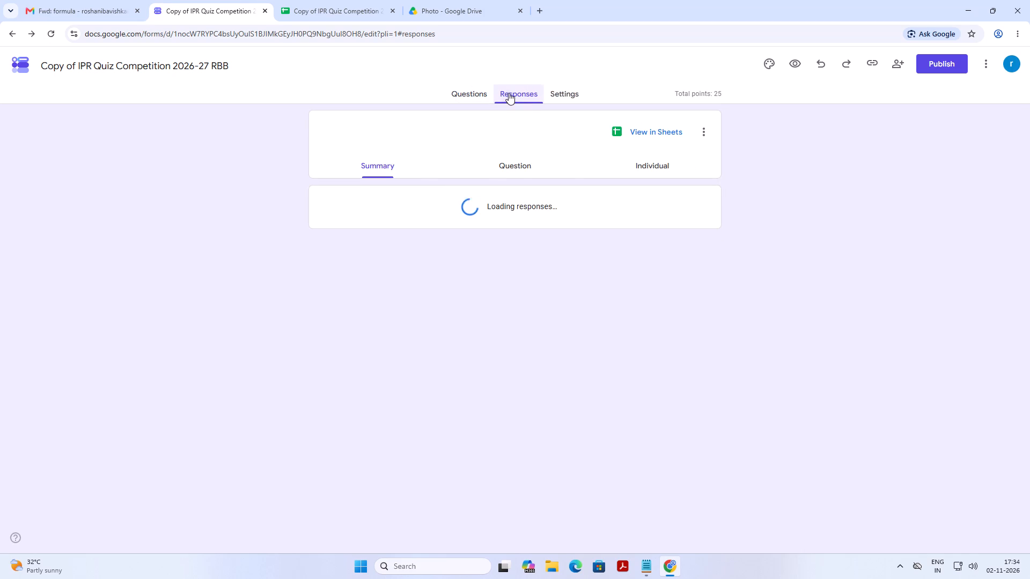
left_click(449, 91)
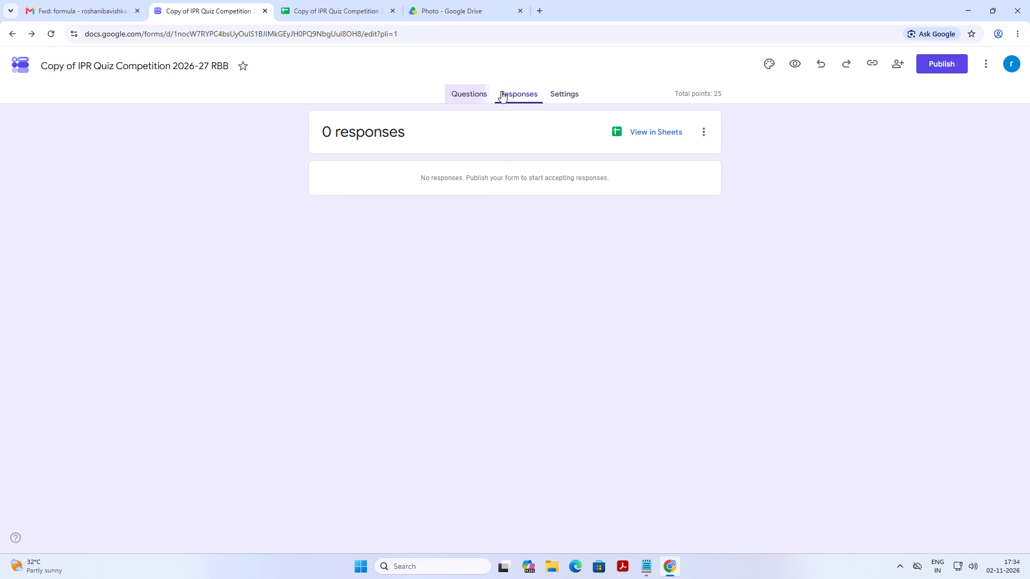
Review the form's editor, responder and people sharing settings from the publish dialog without publishing.
left_click(965, 57)
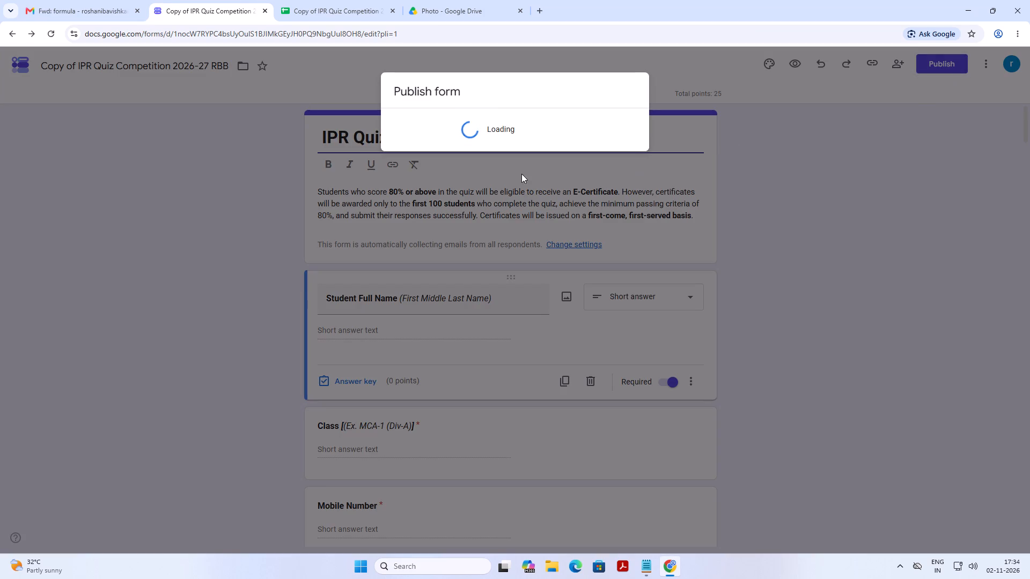
left_click(425, 194)
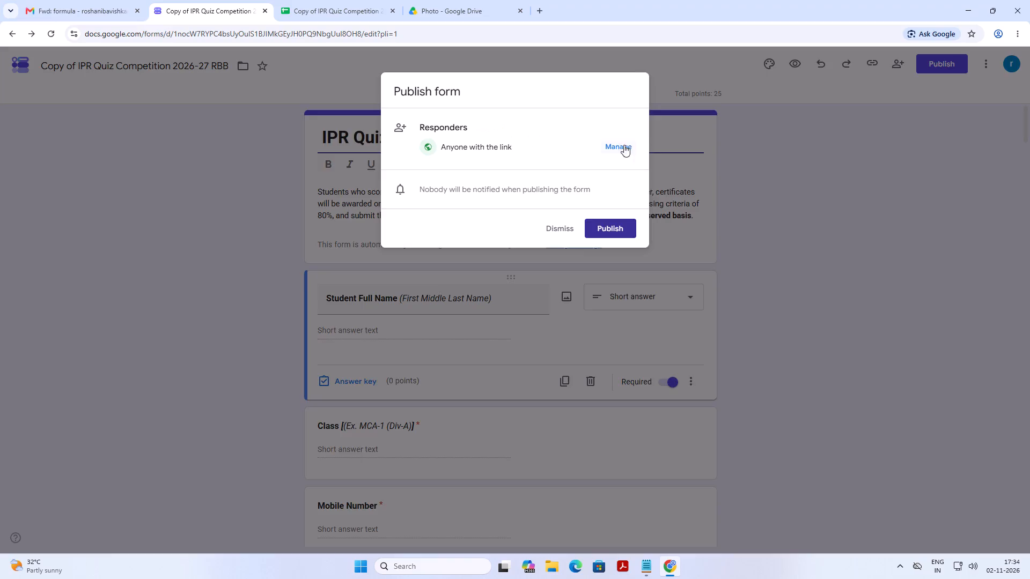
left_click(631, 146)
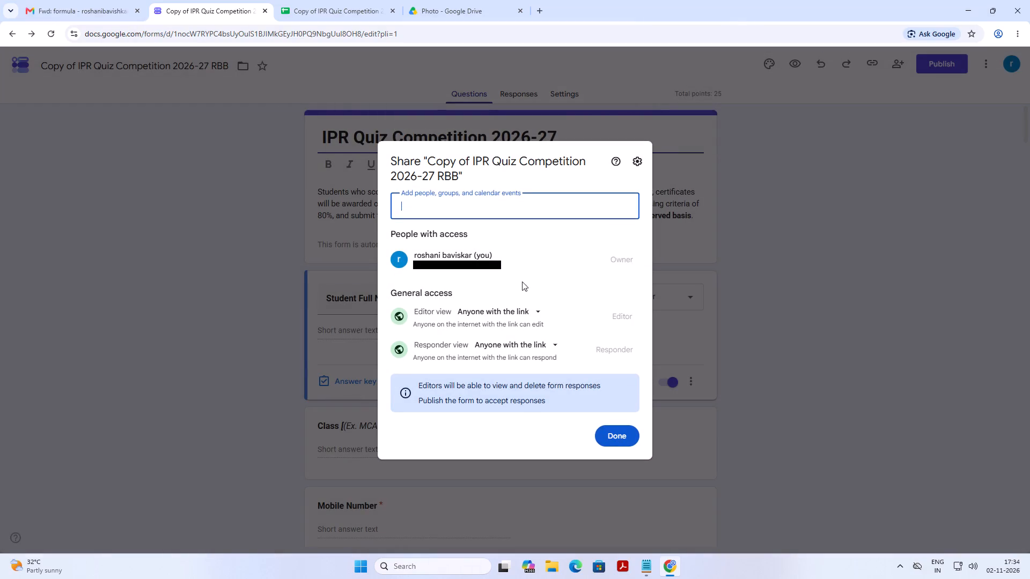
scroll(477, 254, "down", 2)
left_click(641, 434)
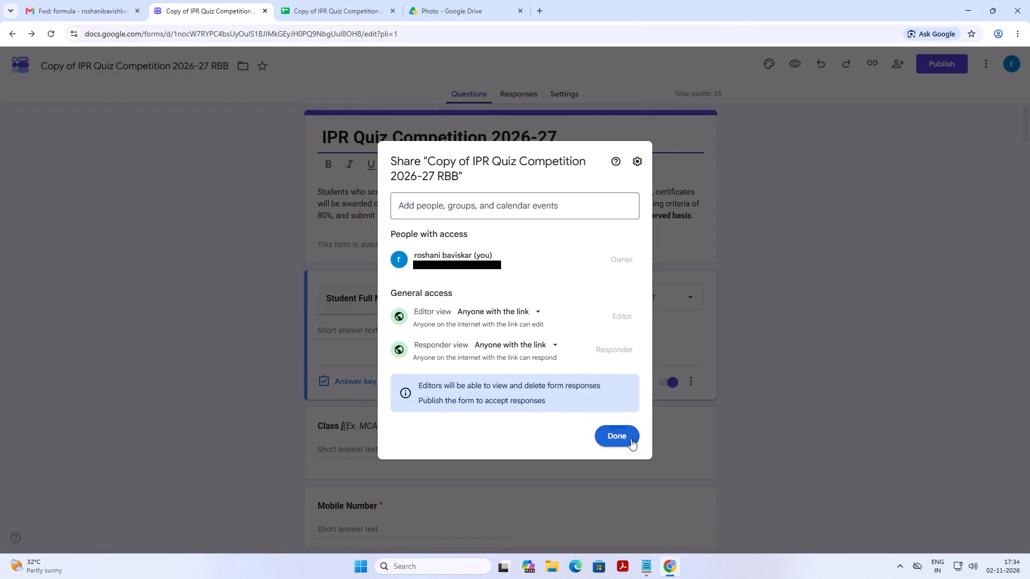
left_click(631, 439)
left_click(772, 142)
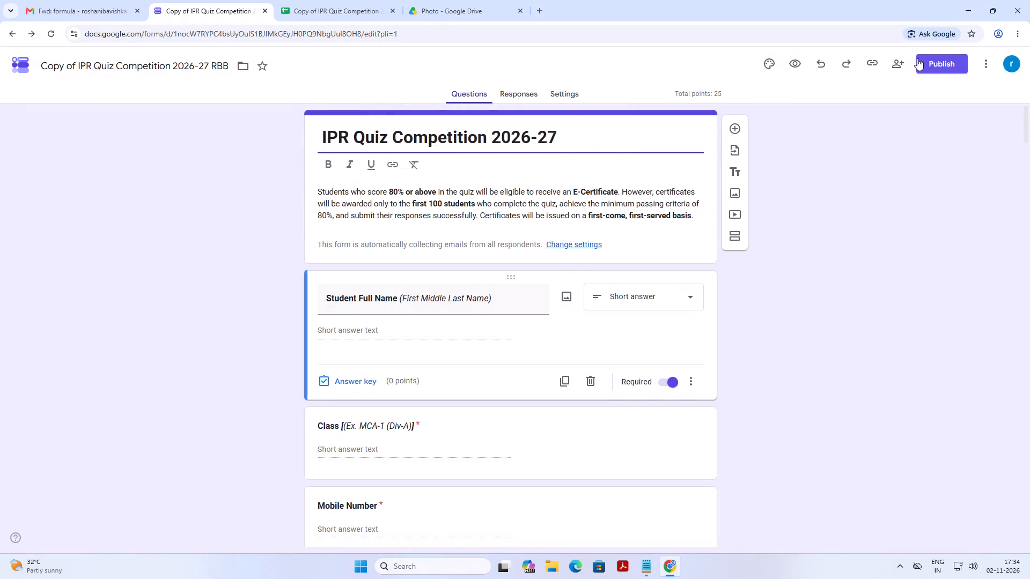
left_click(943, 65)
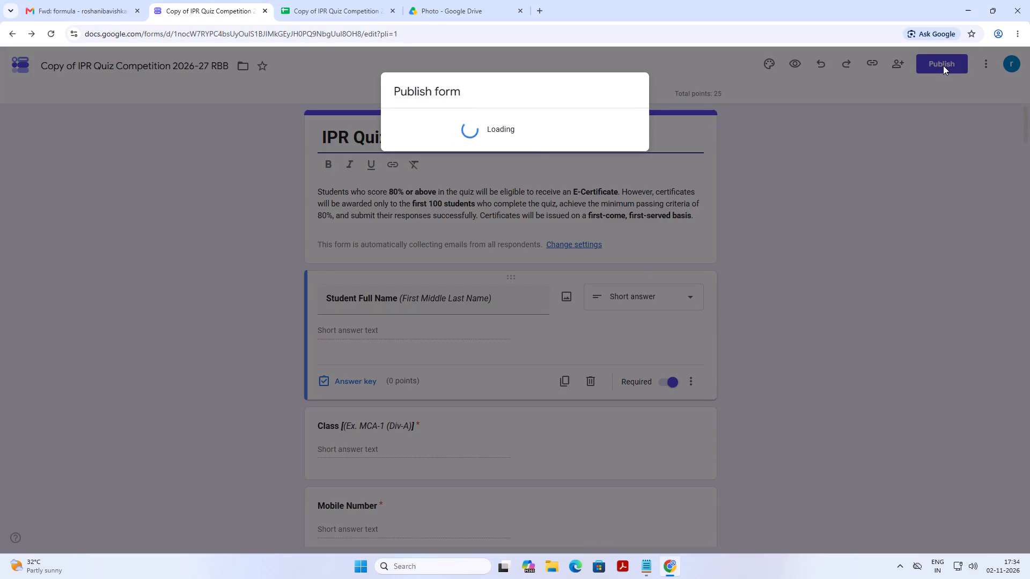
left_click(613, 147)
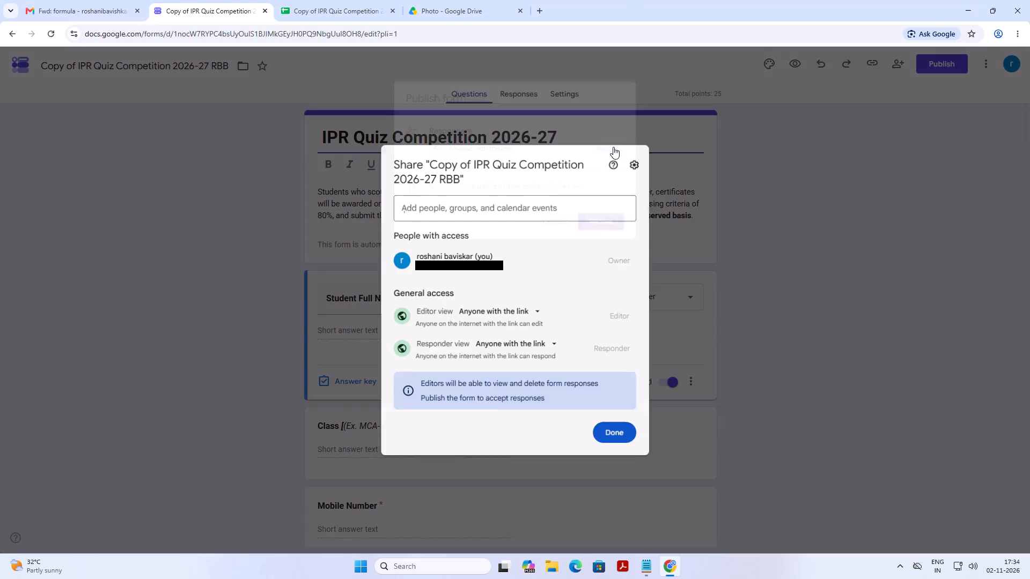
left_click(516, 259)
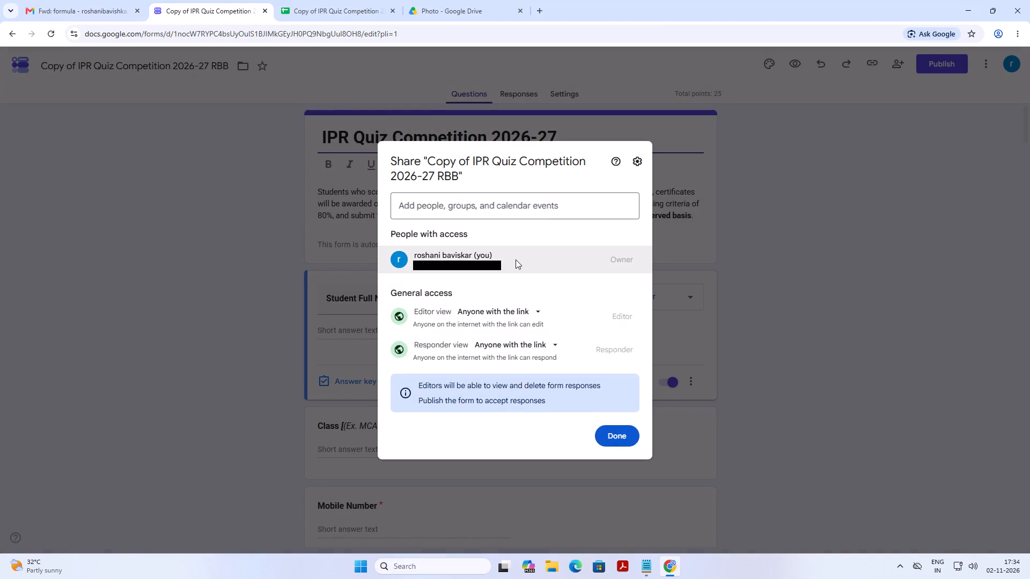
left_click(526, 184)
left_click(527, 202)
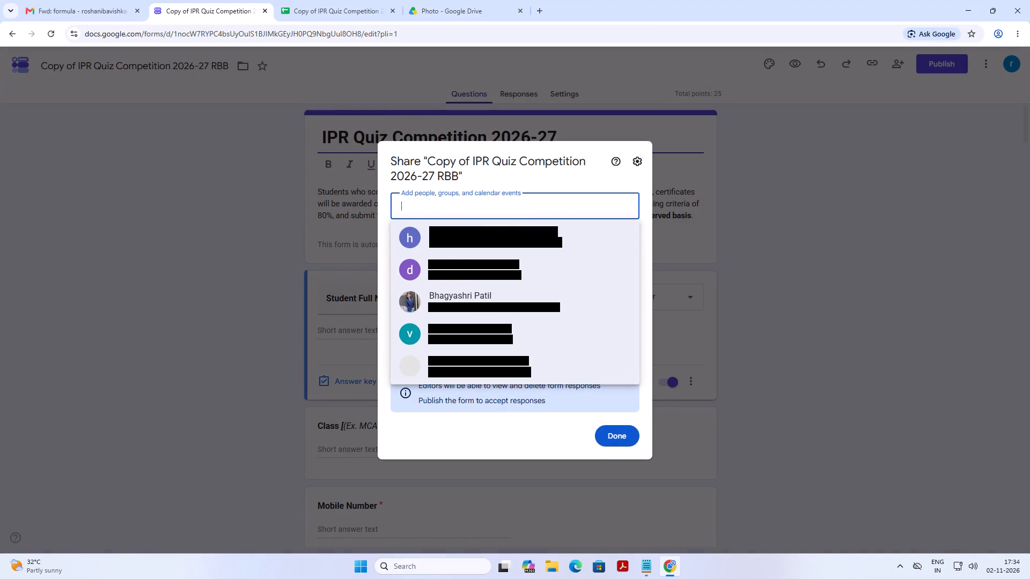
left_click(192, 231)
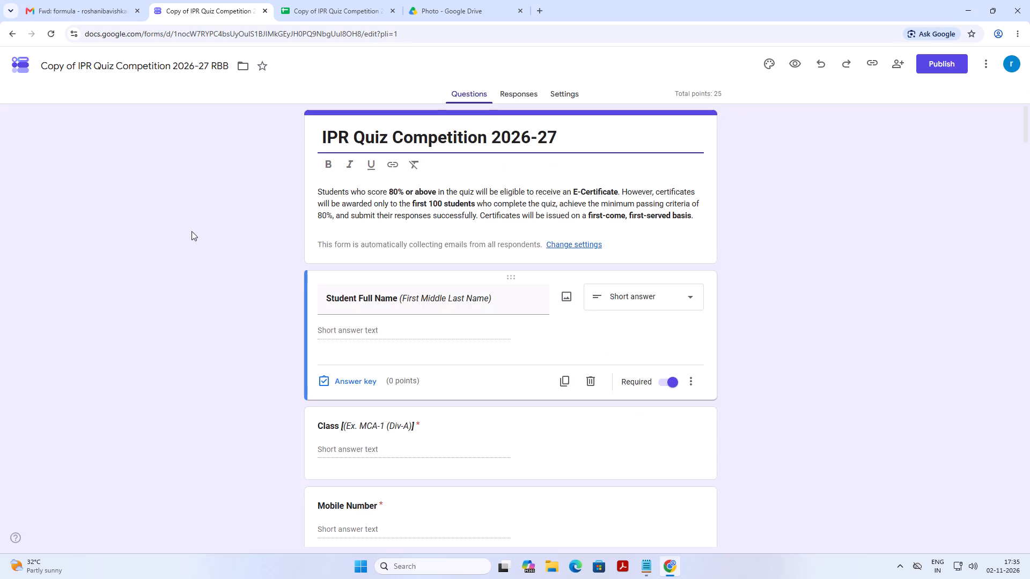
Look over the quiz questions and the linked responses spreadsheet, and return to the form.
left_click(560, 224)
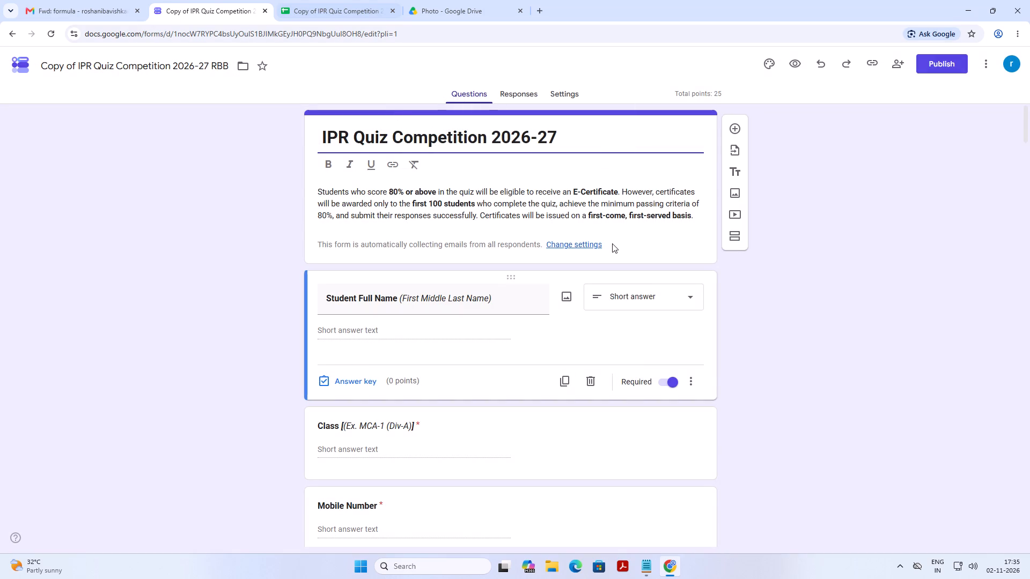
scroll(612, 243, "down", 10)
double_click(517, 103)
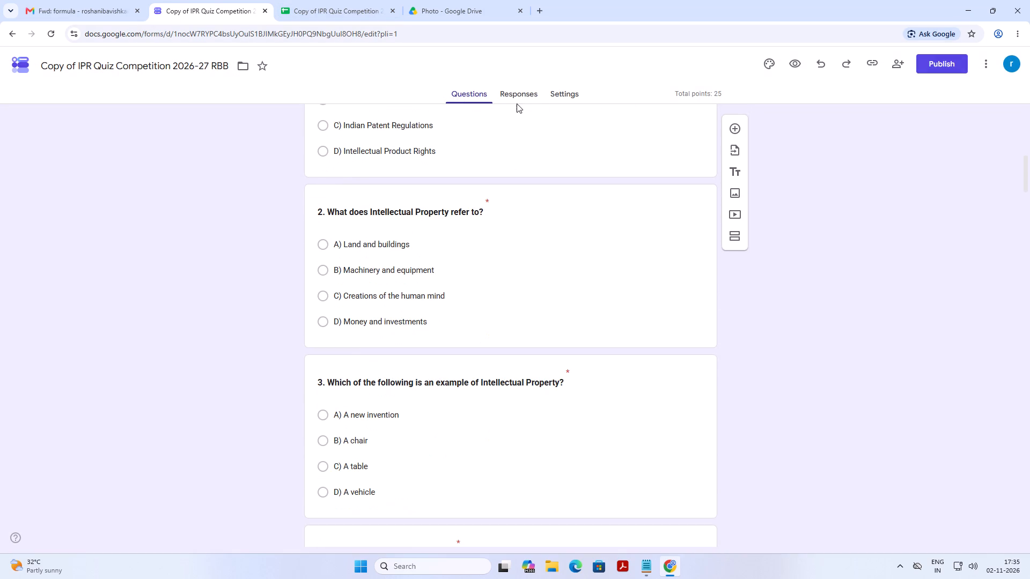
left_click(517, 98)
left_click(676, 132)
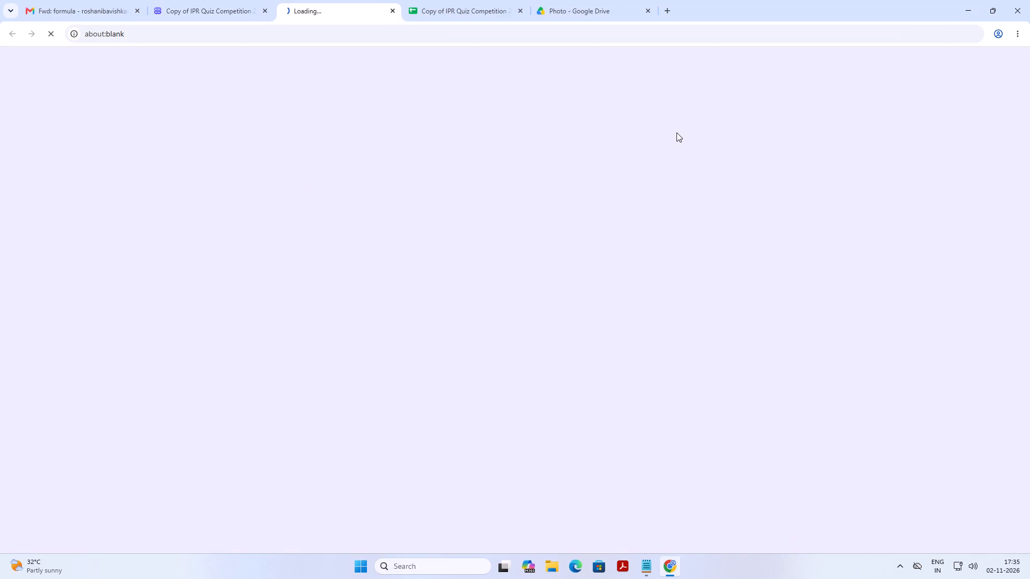
left_click(224, 0)
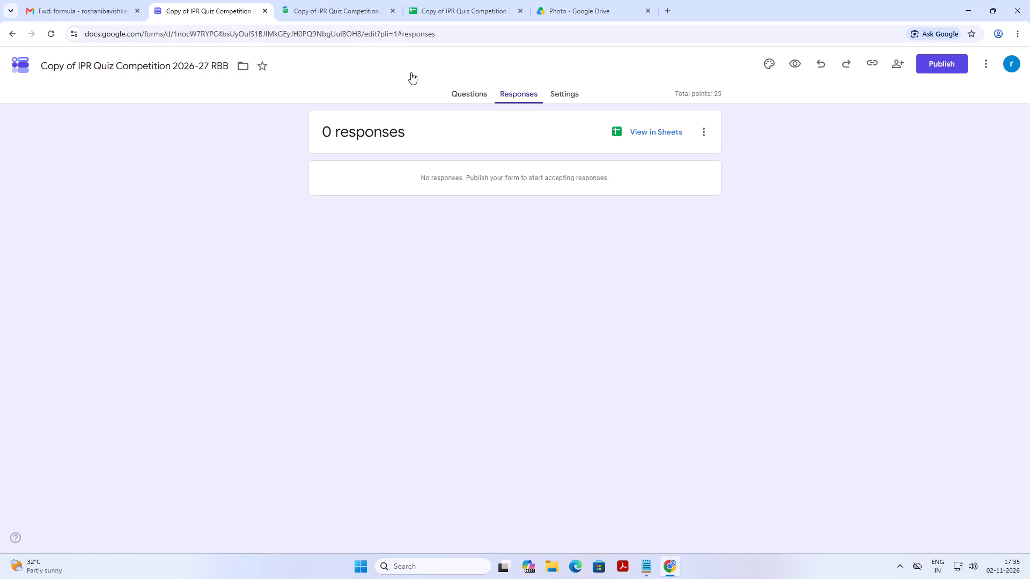
Publish the quiz form to anyone with the link.
left_click(935, 66)
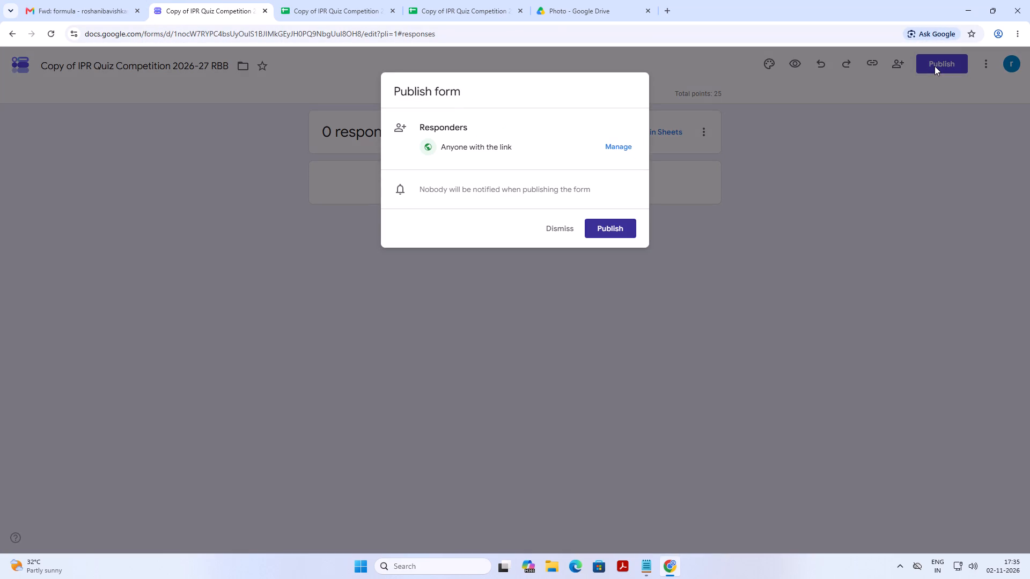
left_click(620, 232)
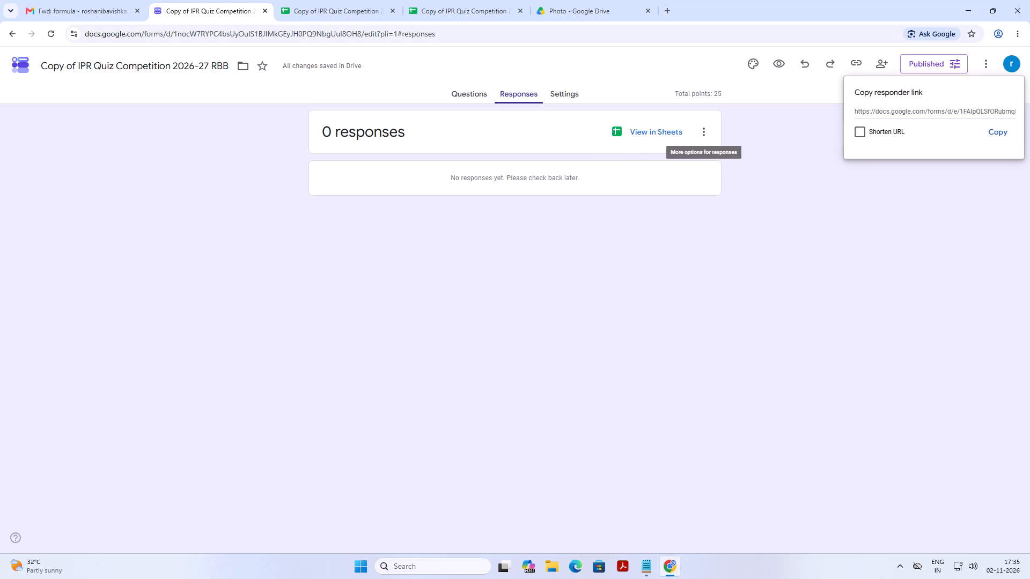
Copy the shortened responder link and open the published quiz in a new browser tab.
left_click(865, 135)
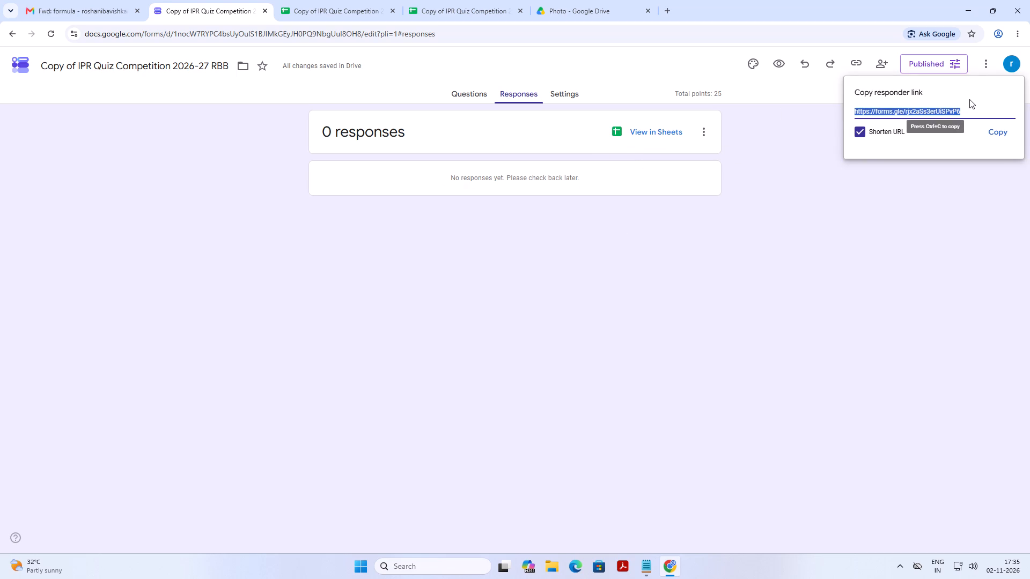
key("ctrl+c")
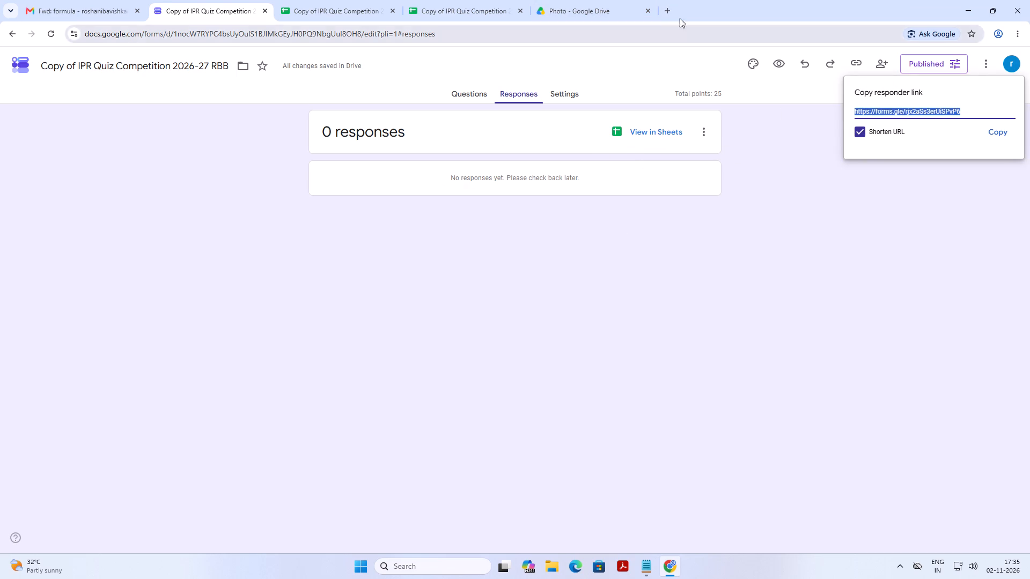
left_click(671, 8)
left_click(488, 210)
left_click(394, 18)
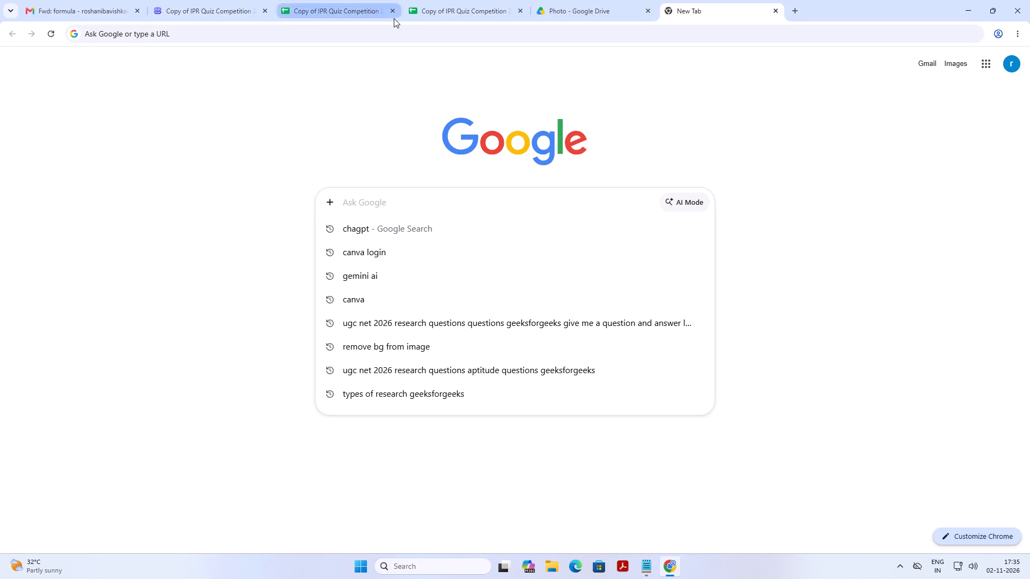
left_click(707, 0)
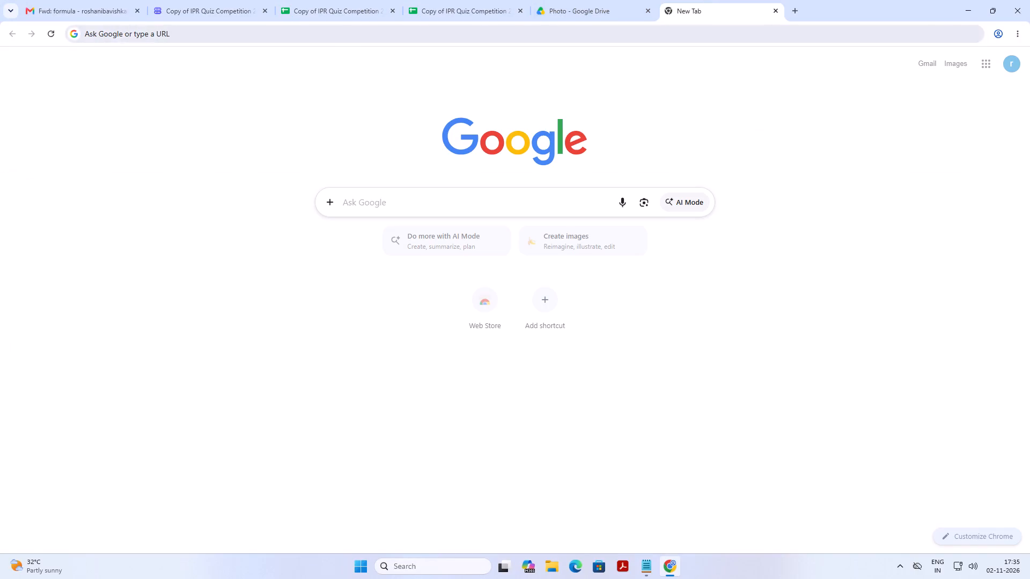
left_click(350, 39)
key("ctrl+v")
key("Return")
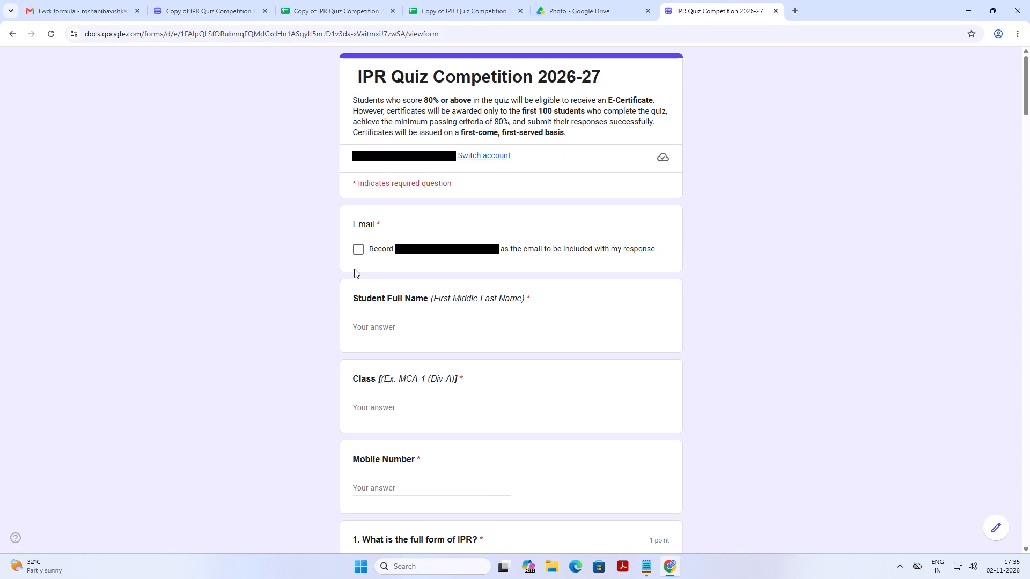
Choose to record the account email with the response and enter the student's full name.
left_click(354, 253)
left_click(385, 331)
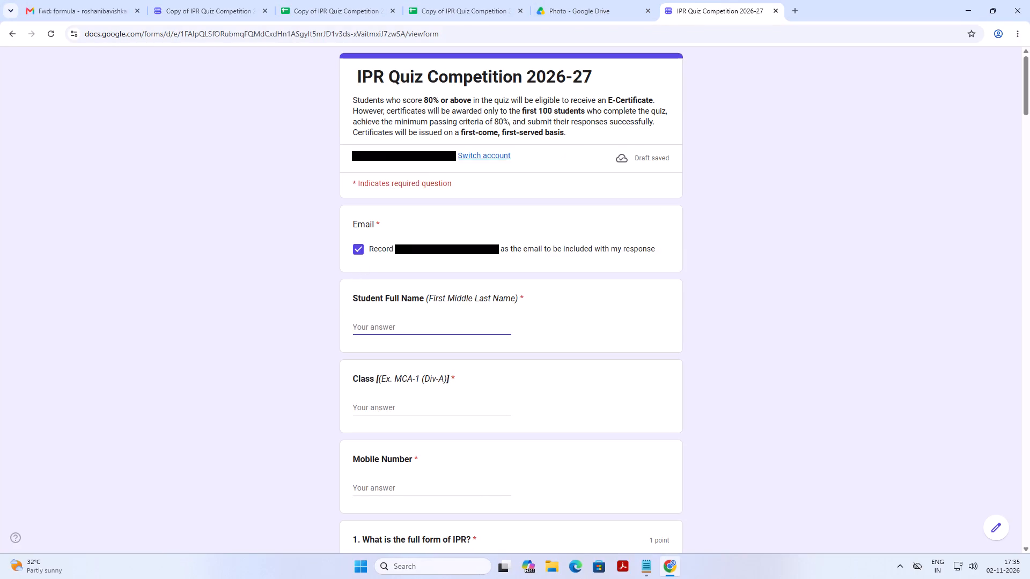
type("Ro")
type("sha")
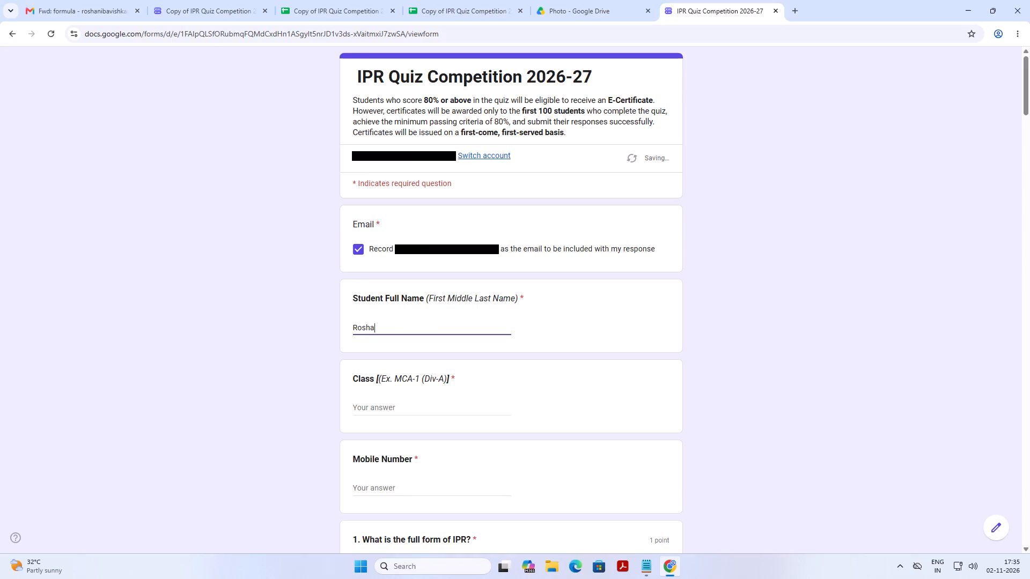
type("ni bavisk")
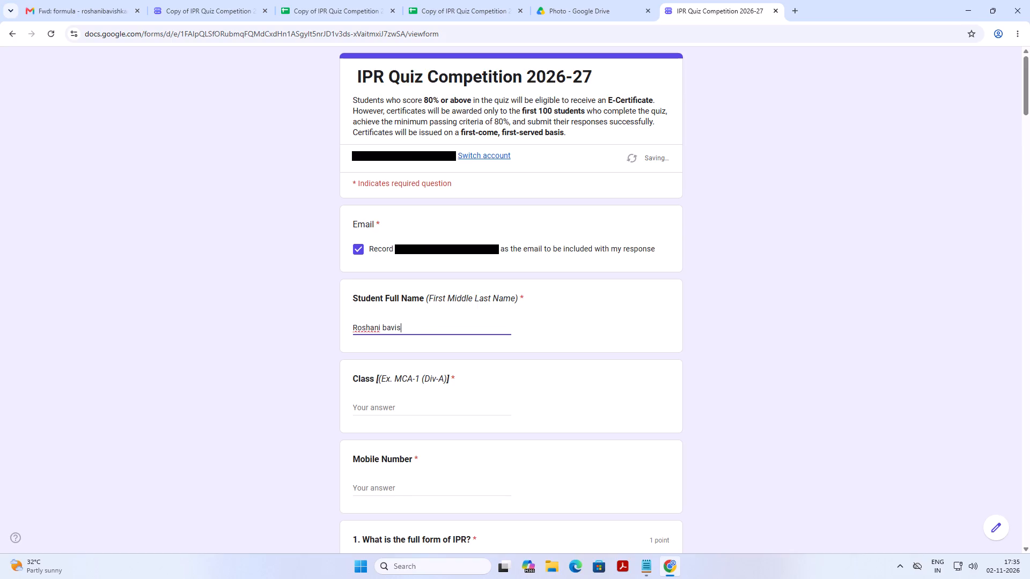
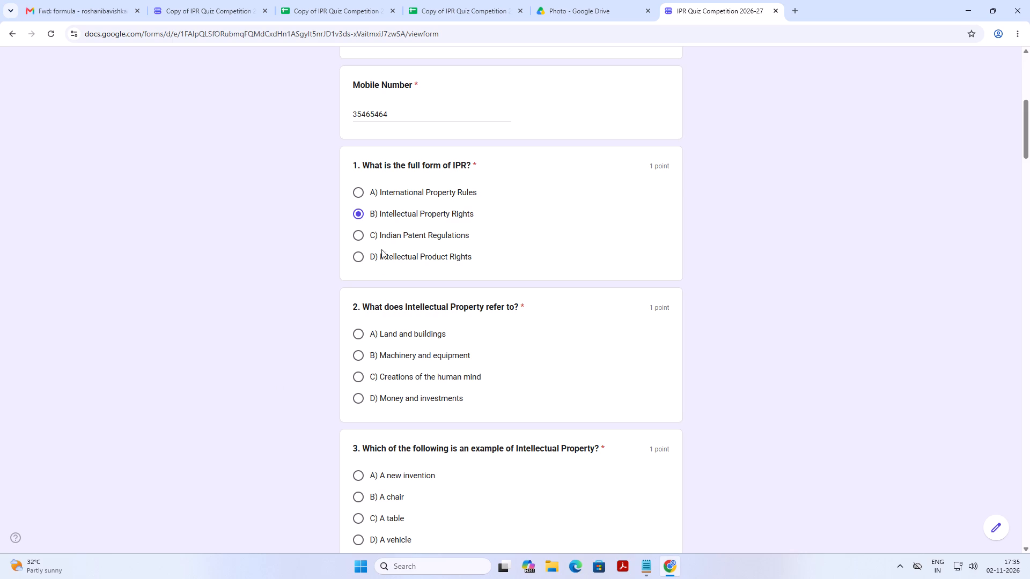
Answer question 2 with "Creations of the human mind", question 3 with "A new invention" and question 4 with "Patent".
left_click(352, 379)
left_click(362, 377)
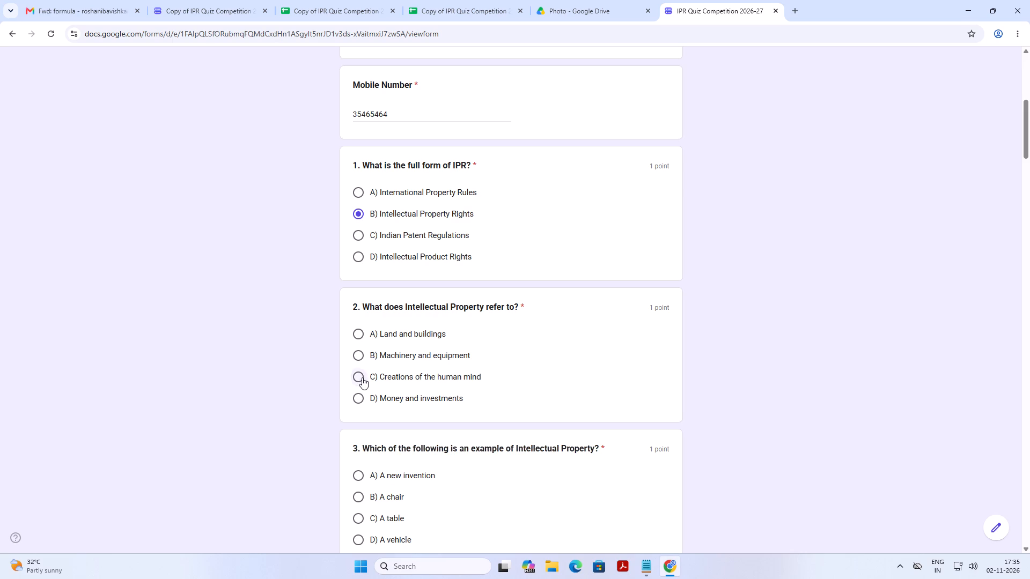
scroll(386, 345, "down", 5)
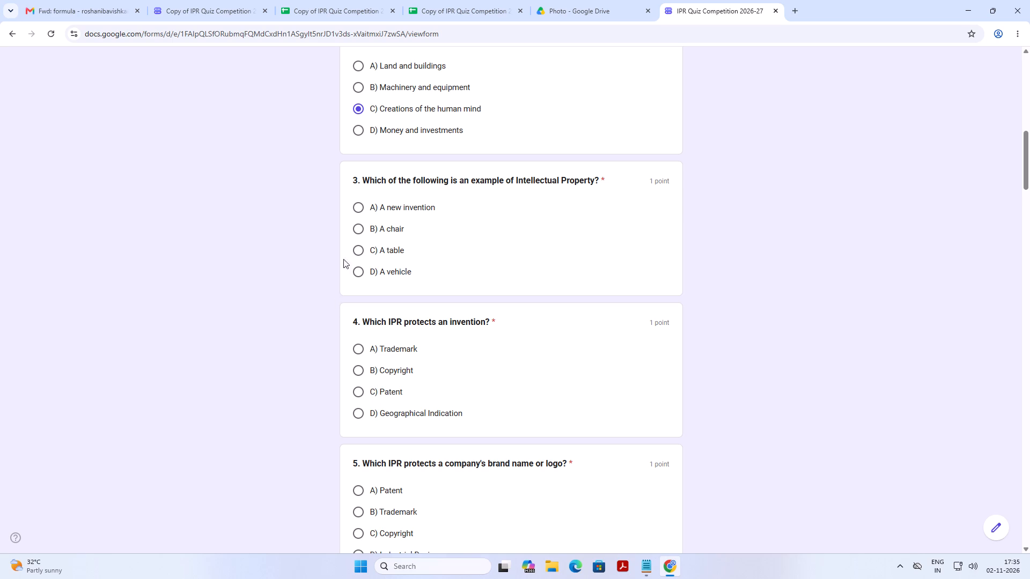
left_click(360, 207)
left_click(358, 389)
Answer question 5 on protecting a brand name with "Trademark" and question 6 on copyright with "Books and songs".
scroll(388, 376, "down", 3)
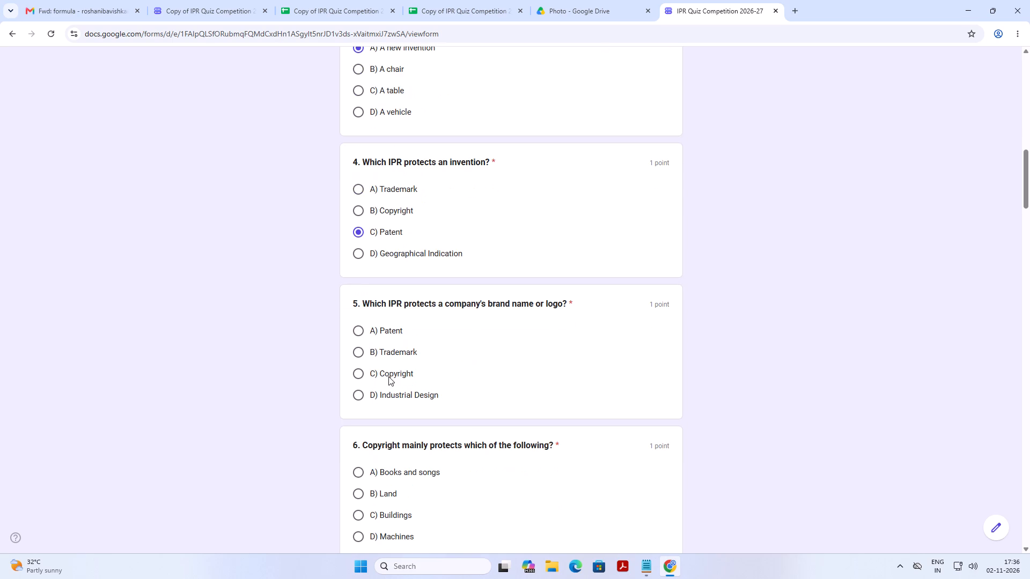
left_click(357, 344)
left_click(357, 360)
left_click(357, 352)
scroll(364, 352, "down", 3)
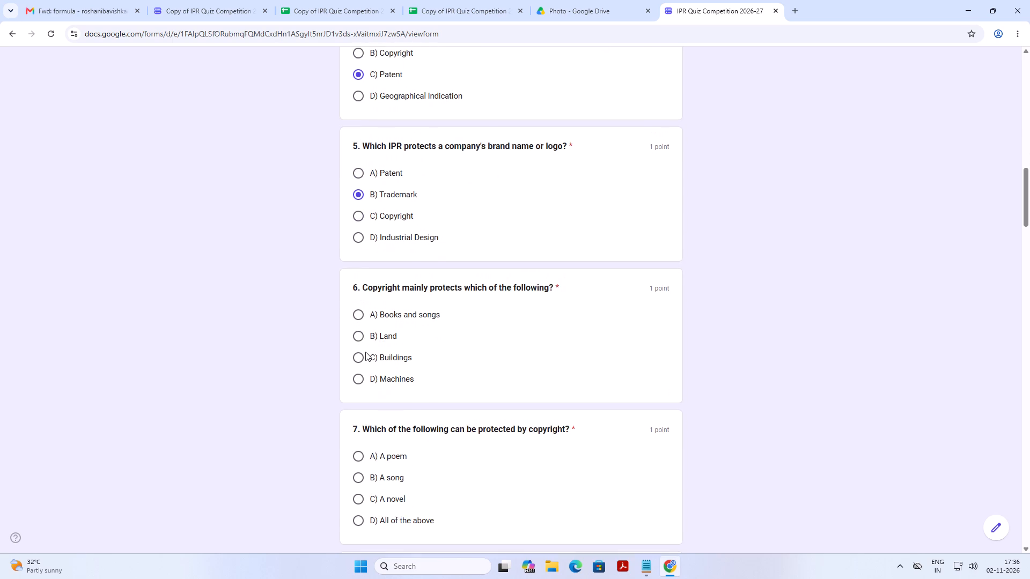
left_click(362, 303)
left_click(357, 309)
Answer question 7 with "All of the above", question 8 with "To protect inventions" and question 9 with "World Intellectual Property Organization".
scroll(429, 317, "down", 4)
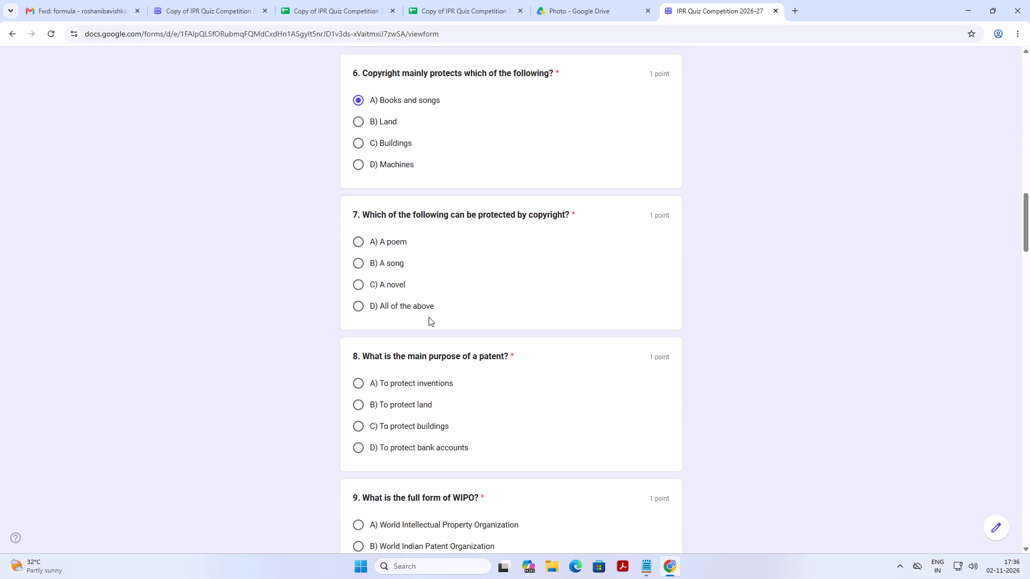
scroll(429, 317, "down", 1)
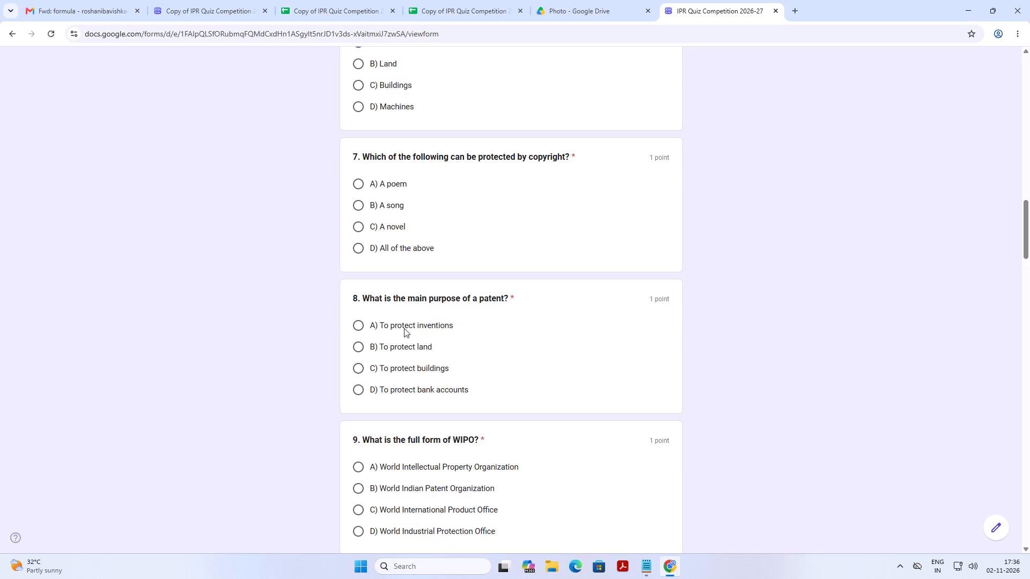
left_click(363, 249)
left_click(360, 329)
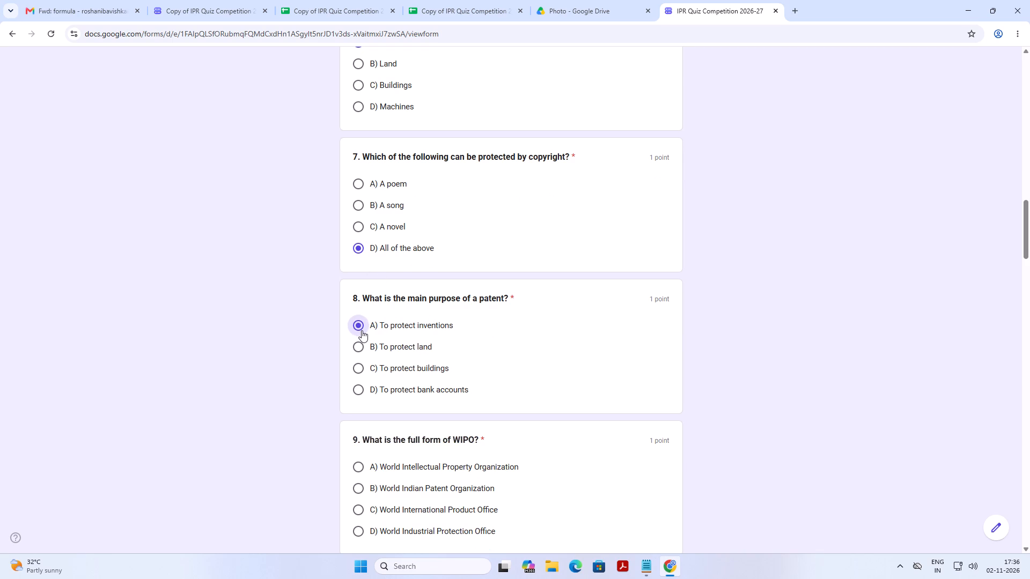
scroll(439, 377, "down", 2)
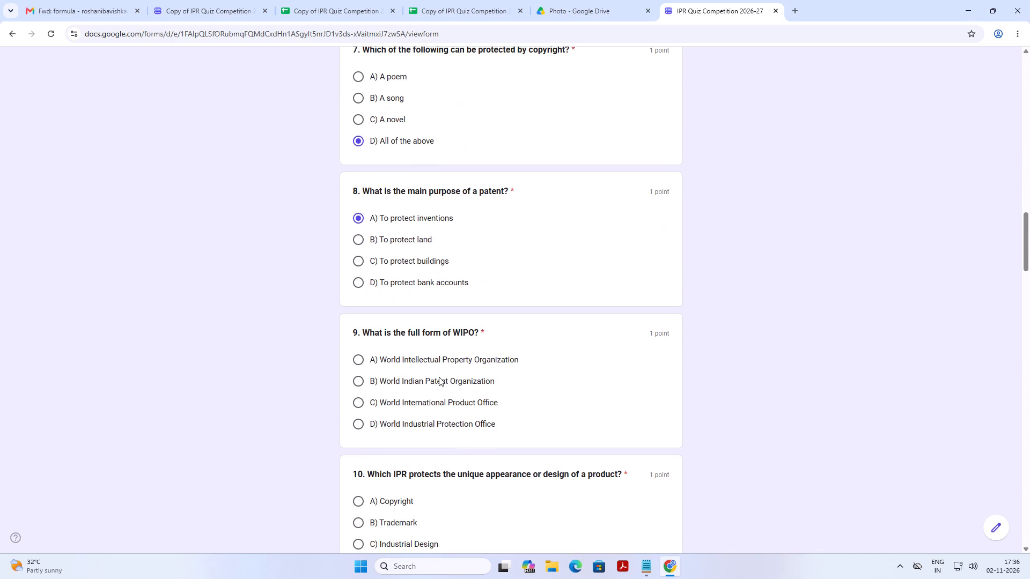
left_click(354, 360)
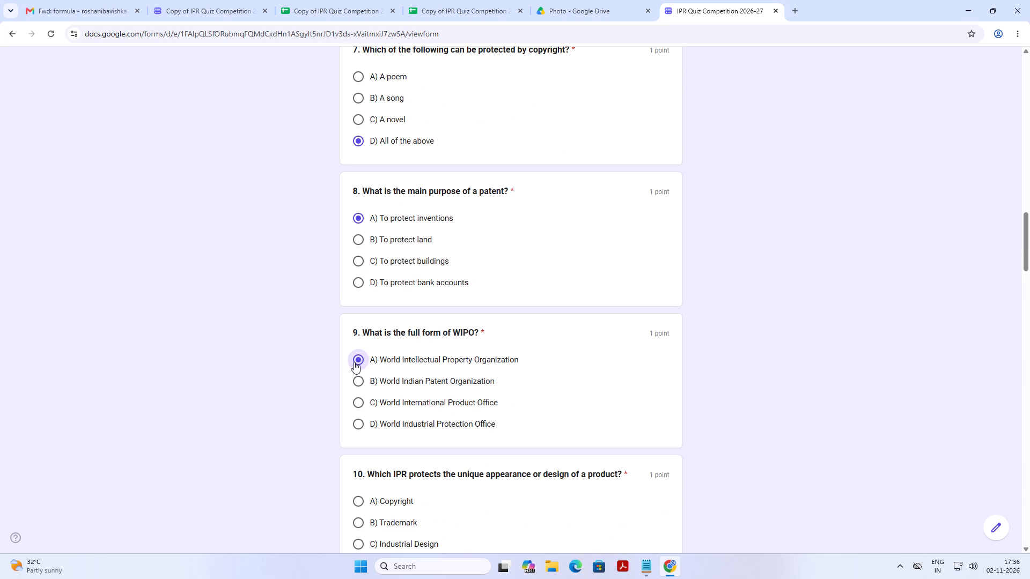
Answer question 10 with "Industrial Design", question 11 with "A particular geographical origin" and question 12 with "Darjeeling Tea".
scroll(402, 376, "down", 2)
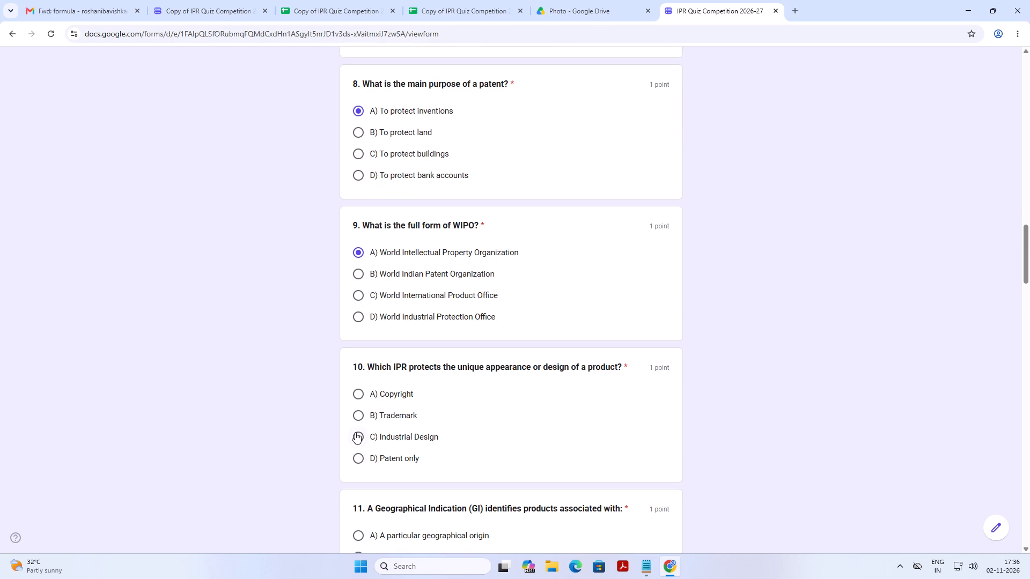
left_click(355, 432)
scroll(470, 338, "down", 3)
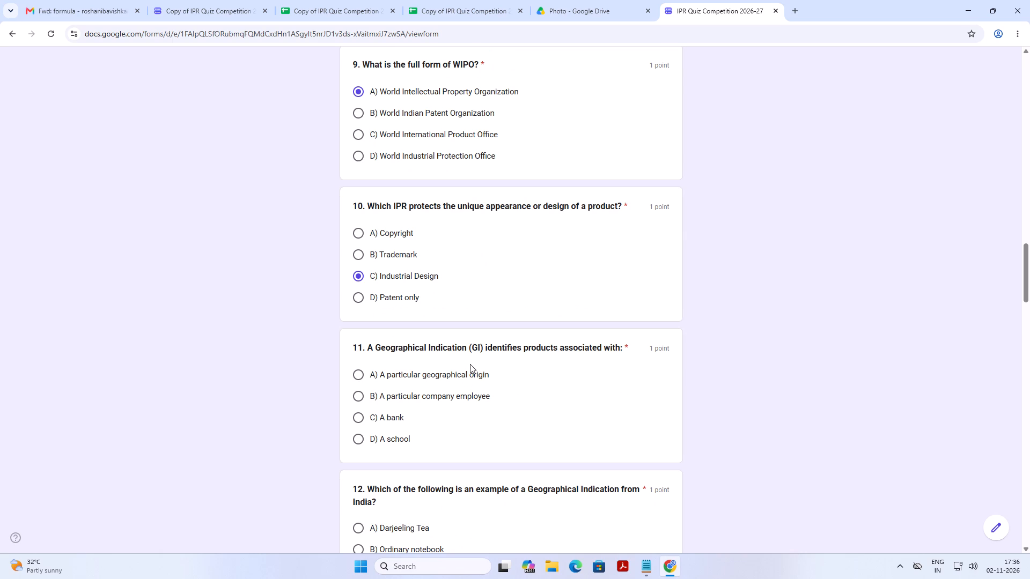
left_click(356, 377)
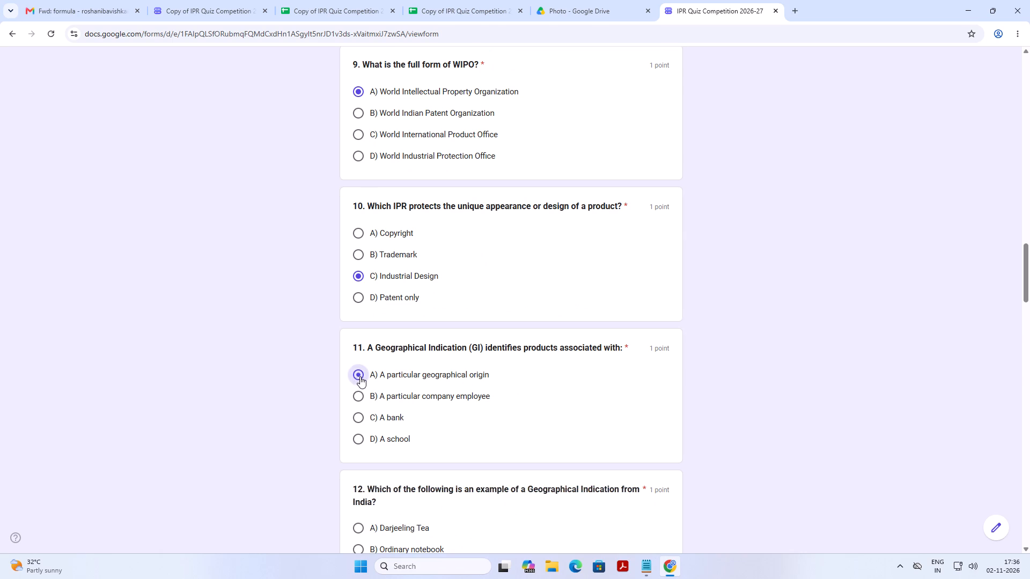
scroll(360, 376, "down", 1)
left_click(362, 478)
Answer question 13 with "Trademark" and question 14 with "To encourage creativity and innovation".
scroll(443, 432, "down", 3)
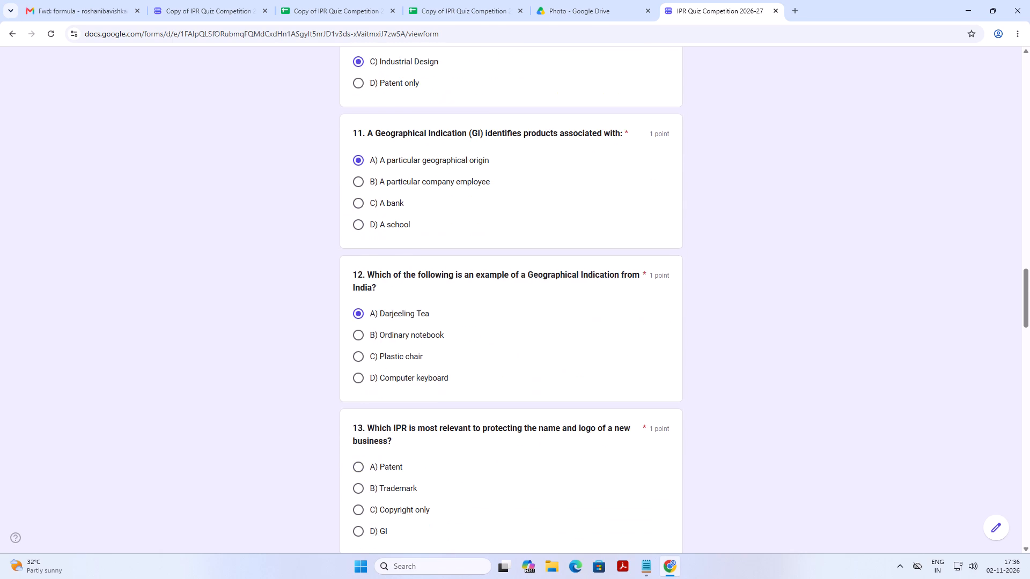
scroll(443, 432, "down", 2)
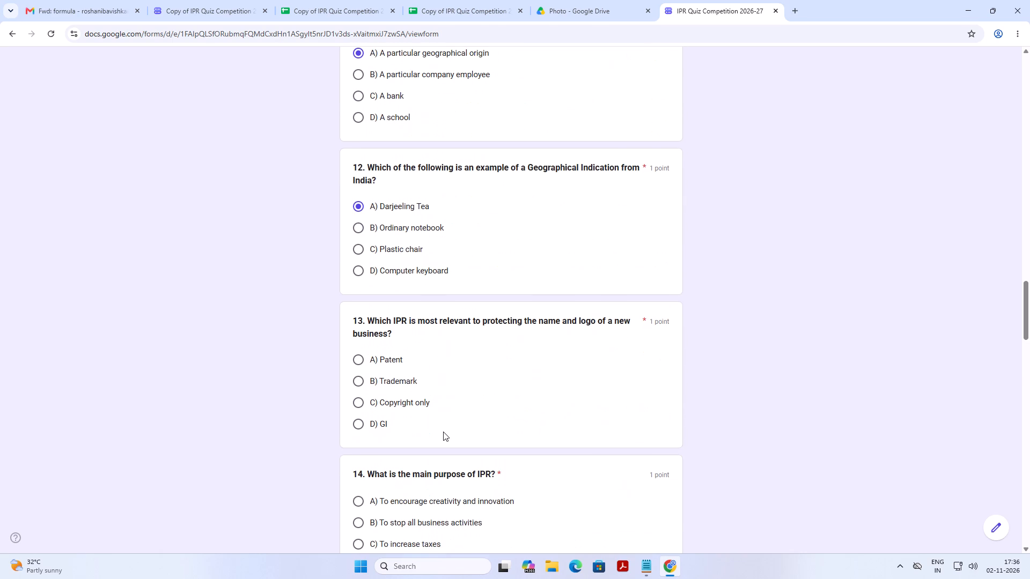
scroll(428, 397, "up", 1)
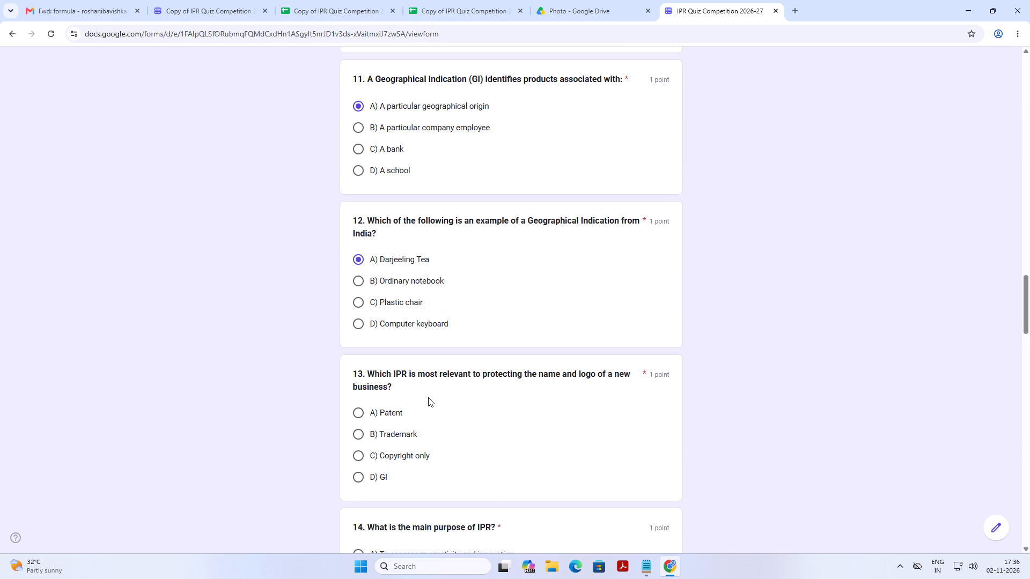
scroll(428, 397, "down", 2)
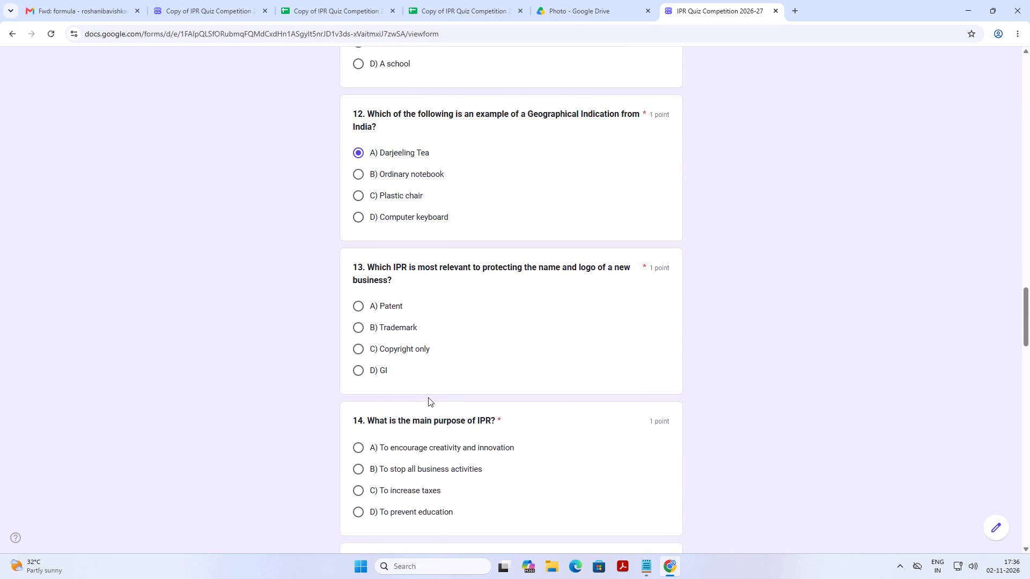
scroll(428, 397, "up", 2)
scroll(428, 397, "down", 2)
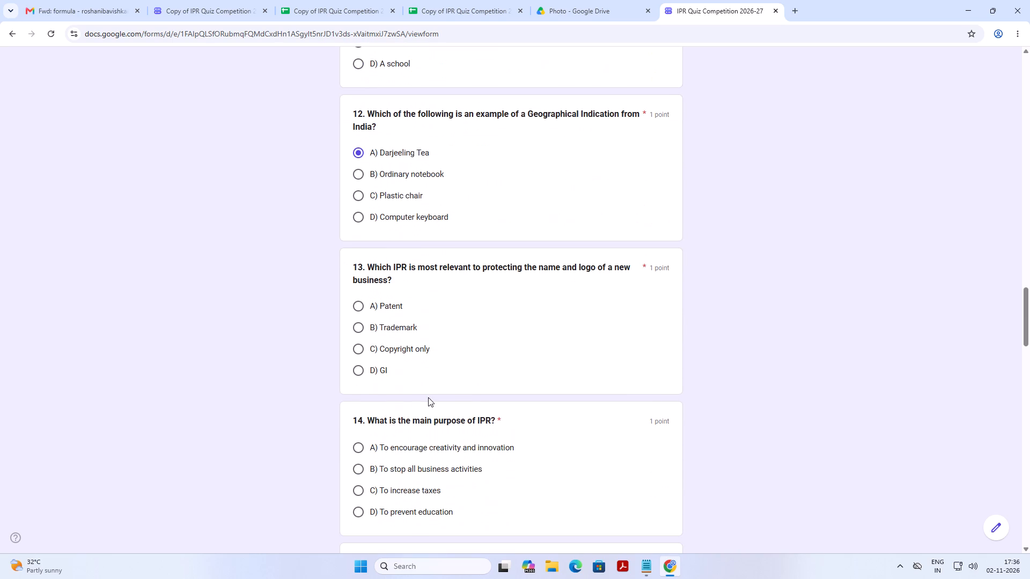
left_click(368, 324)
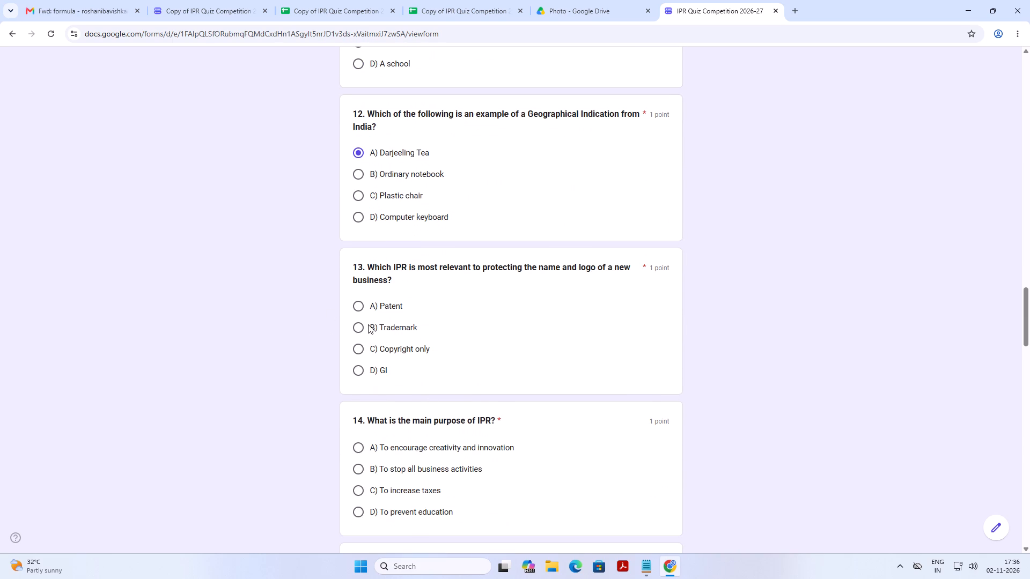
left_click(362, 326)
scroll(457, 332, "down", 4)
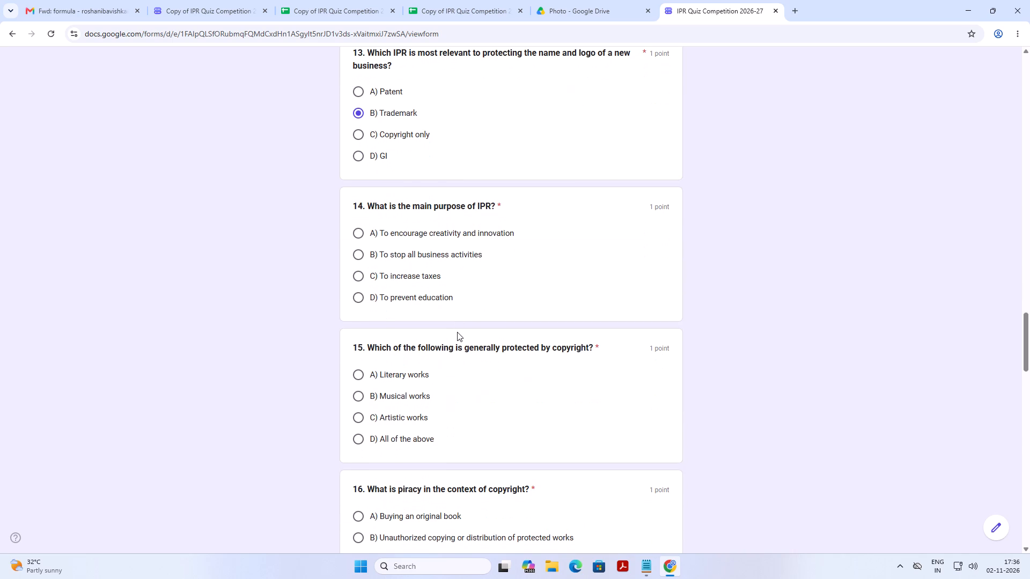
left_click(356, 235)
Answer question 15 with "Artistic works", question 16 with unauthorized copying or distribution, and question 17 with presenting someone else's work as one's own.
scroll(467, 360, "down", 2)
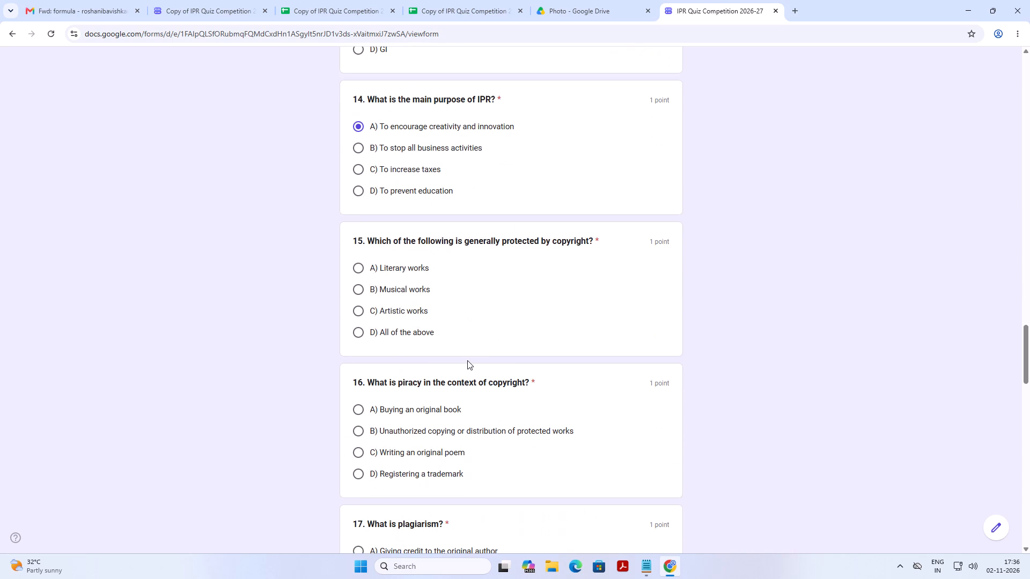
left_click(361, 311)
scroll(481, 338, "down", 4)
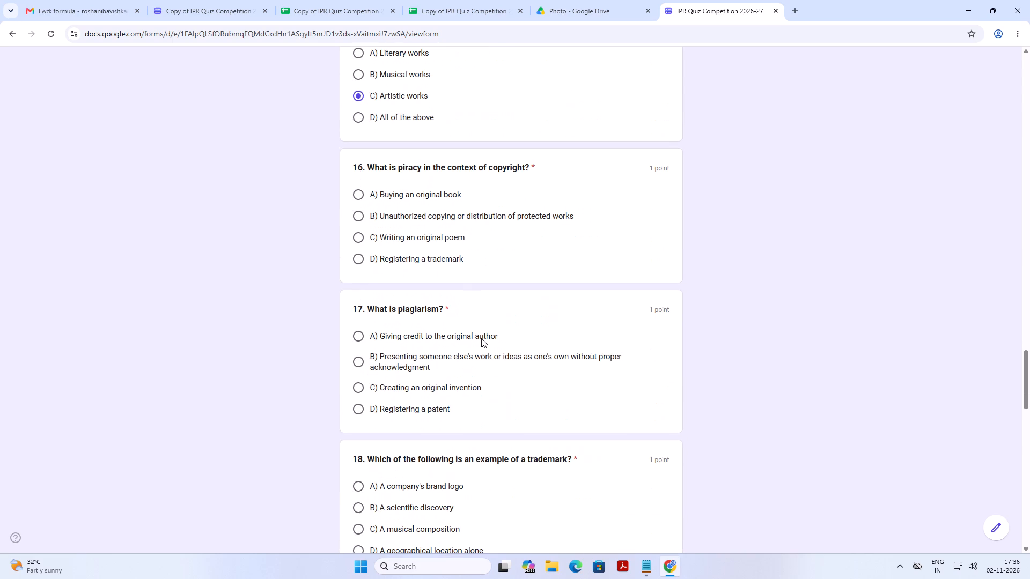
left_click(358, 214)
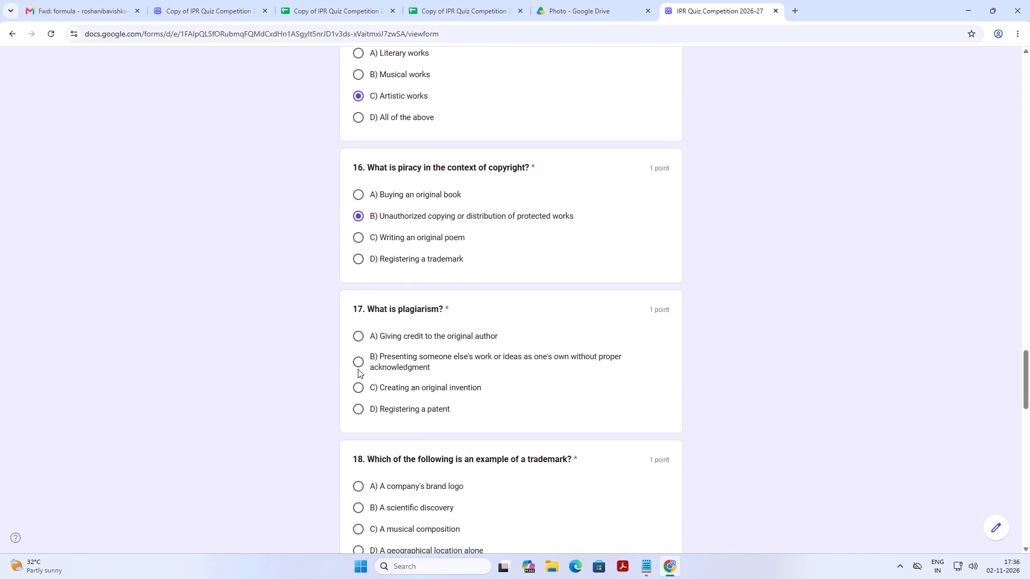
left_click(358, 366)
Answer question 18 with "A company's brand logo", question 19 with the CGPDTM office and question 20 with "20 years from the filing date".
scroll(406, 345, "down", 5)
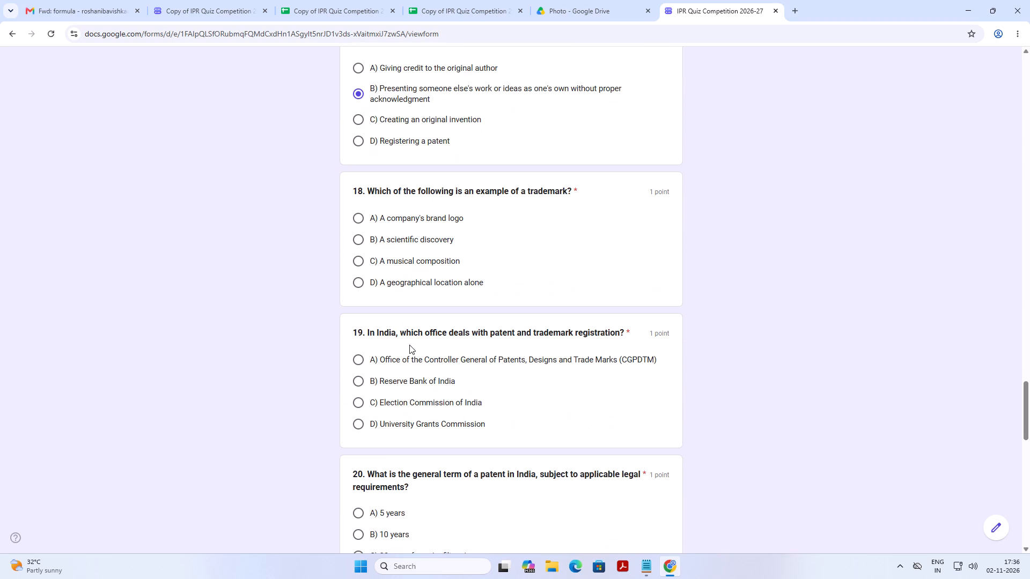
left_click(358, 222)
left_click(354, 365)
scroll(434, 356, "down", 2)
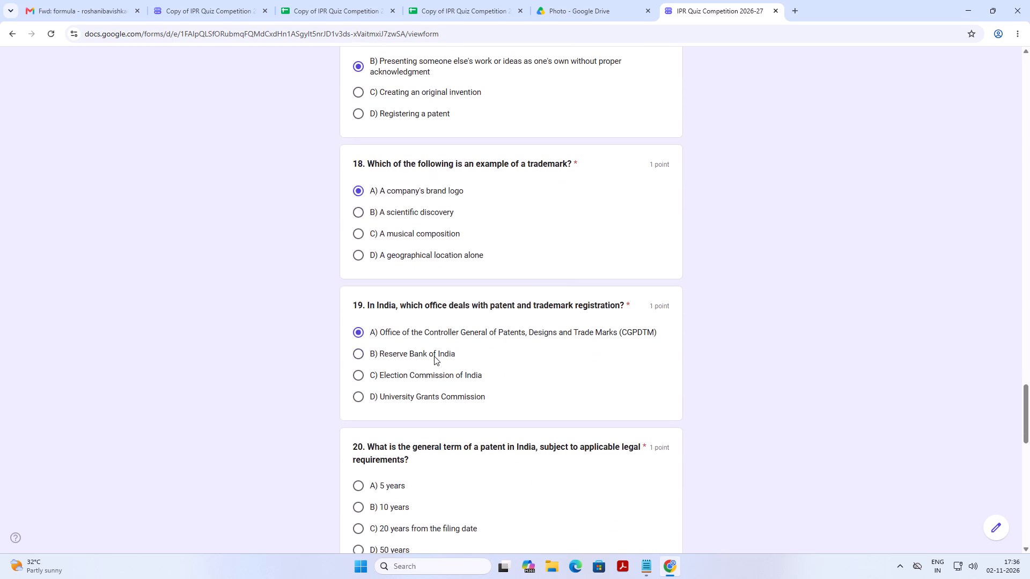
scroll(435, 356, "down", 1)
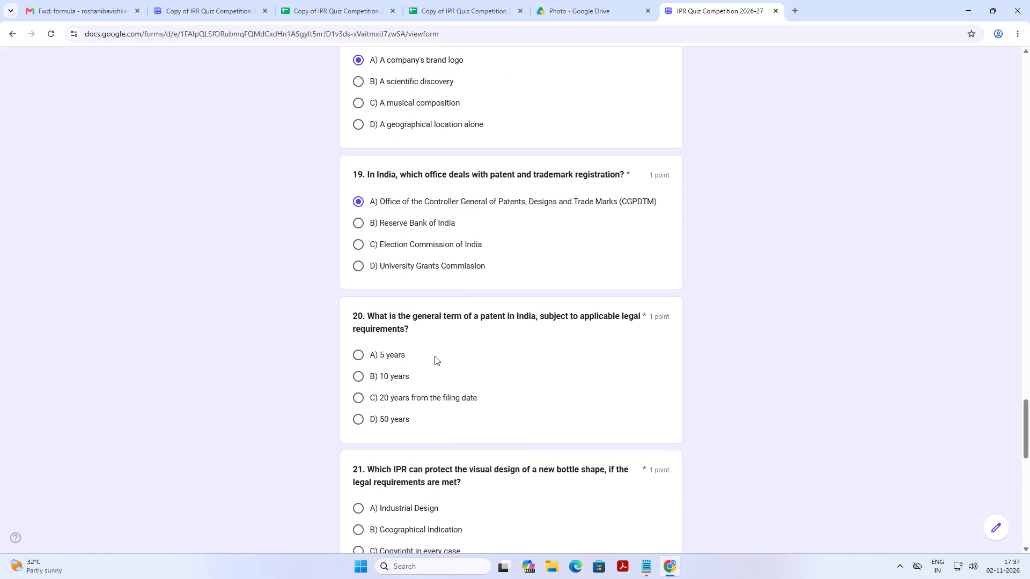
scroll(435, 356, "down", 2)
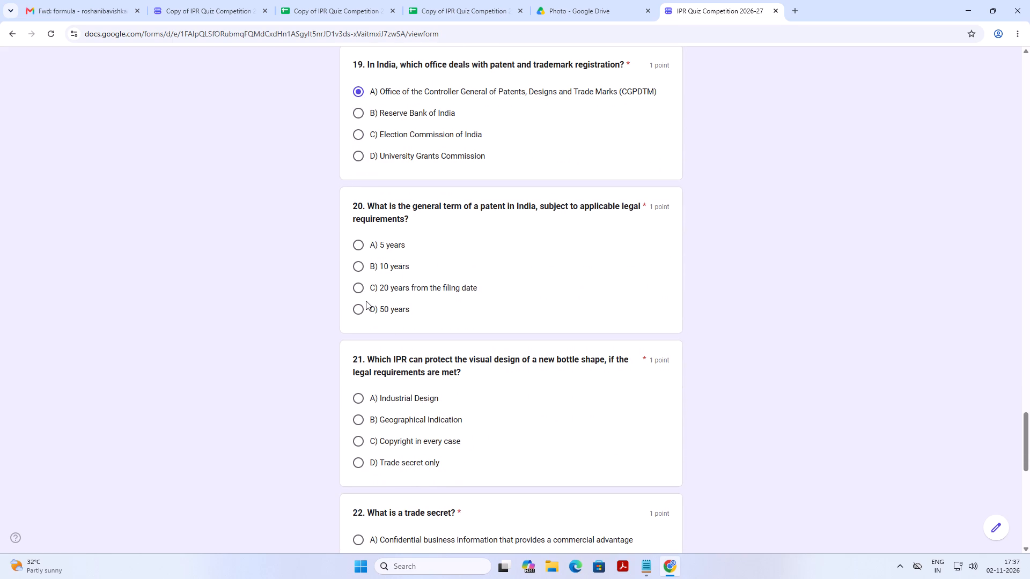
left_click(358, 284)
Answer question 21 with "Industrial Design" and question 22 with "Confidential business information that provides a commercial advantage".
scroll(380, 332, "down", 3)
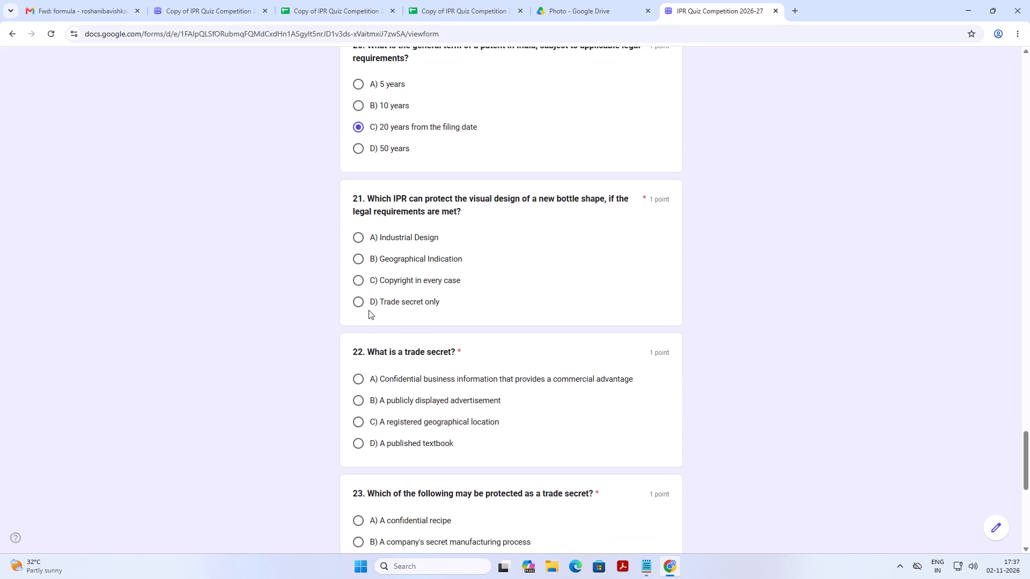
left_click(365, 233)
scroll(428, 292, "down", 4)
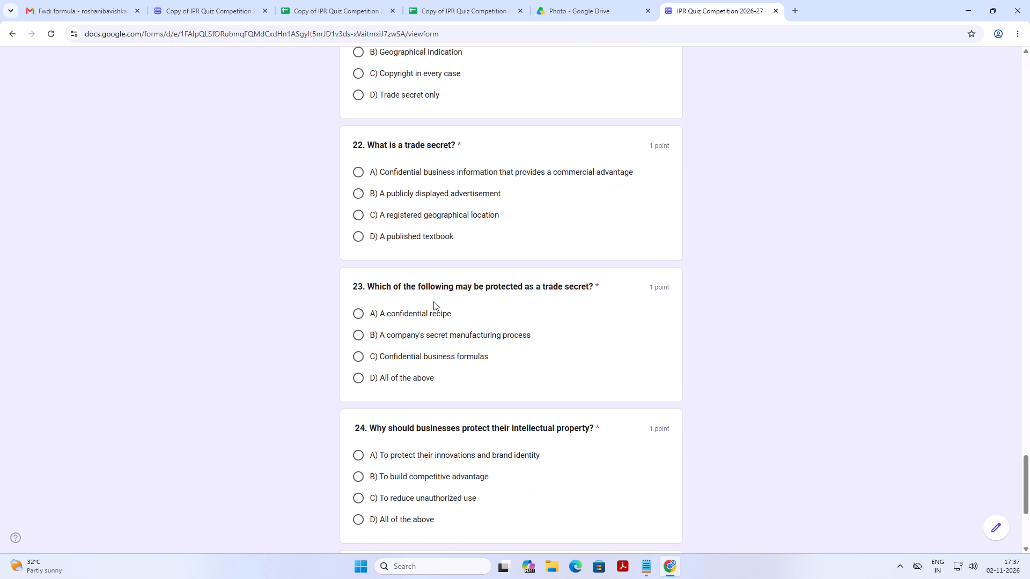
scroll(433, 301, "up", 1)
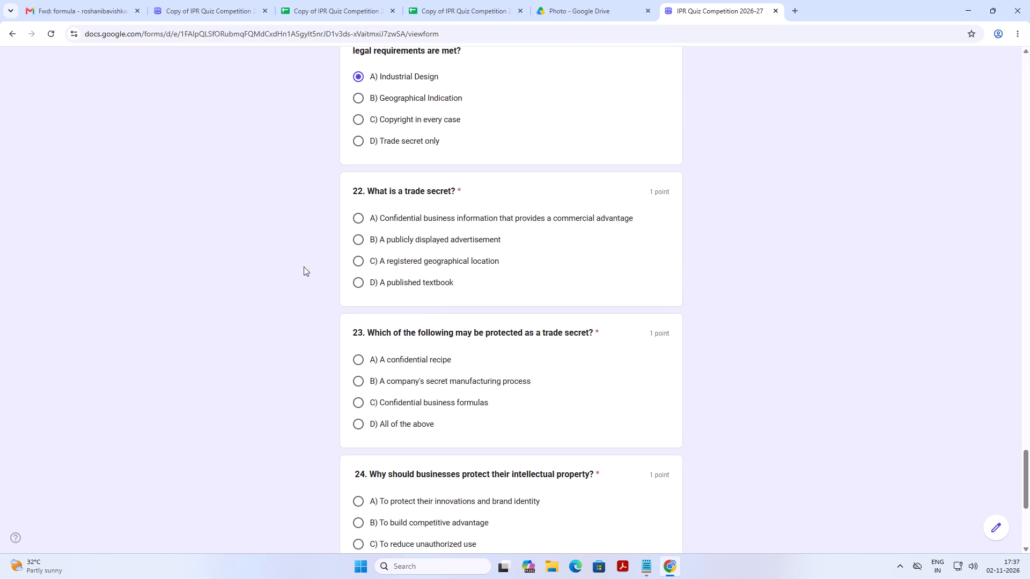
left_click(355, 220)
scroll(453, 382, "down", 2)
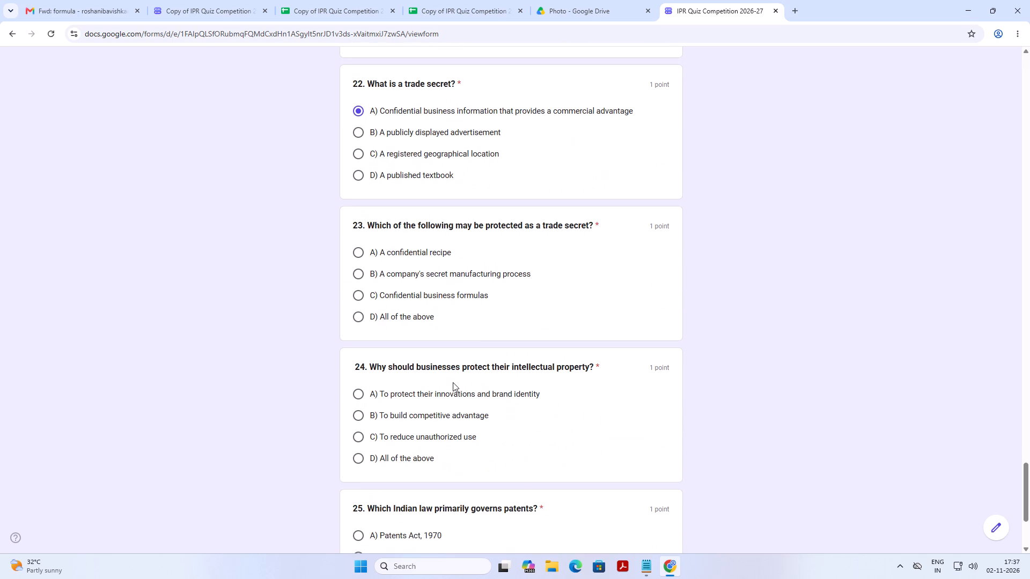
Answer questions 23 and 24 with "All of the above" and question 25 with "Patents Act, 1970".
left_click(352, 311)
left_click(352, 318)
left_click(357, 318)
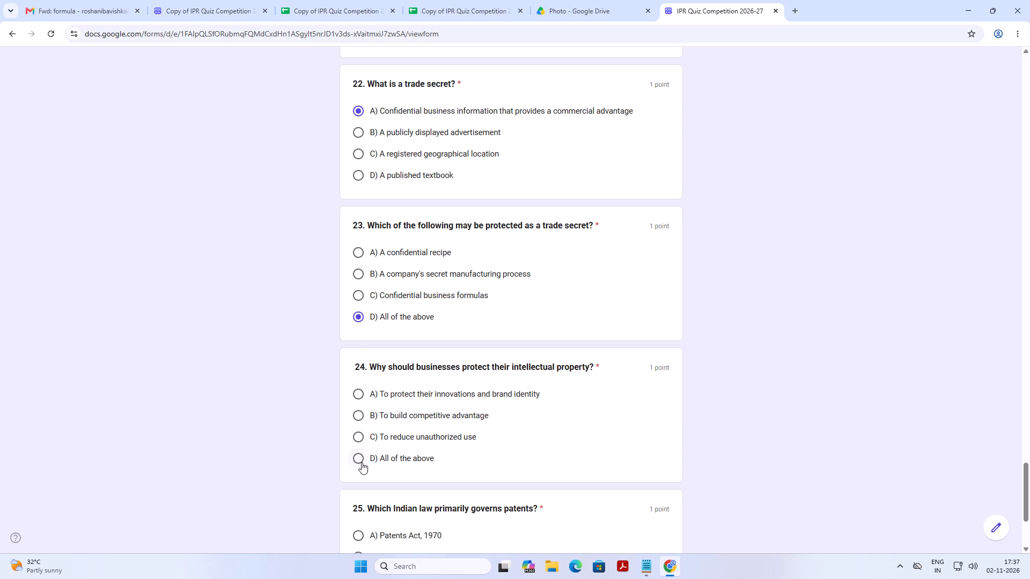
left_click(362, 462)
scroll(426, 415, "down", 4)
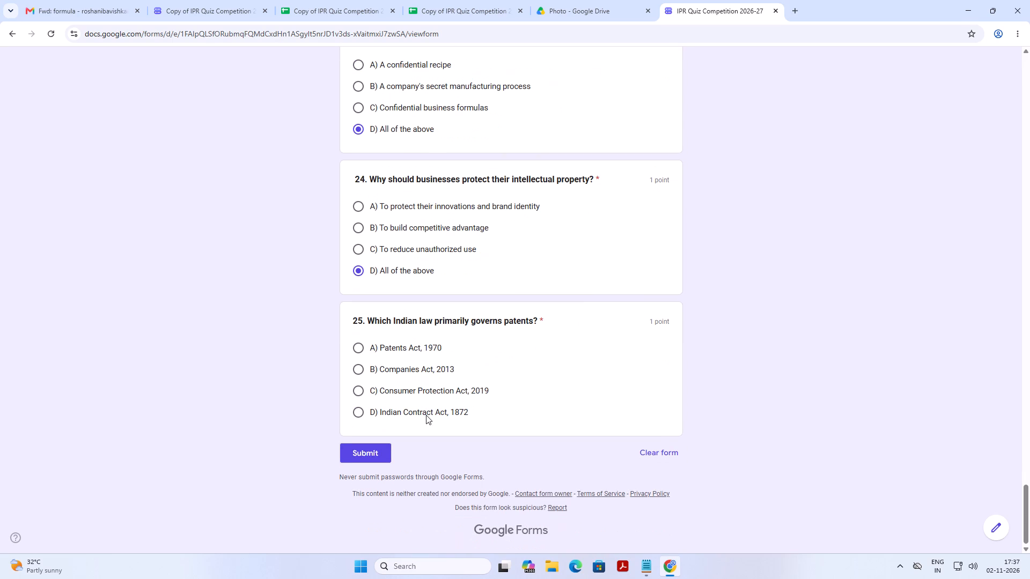
left_click(362, 348)
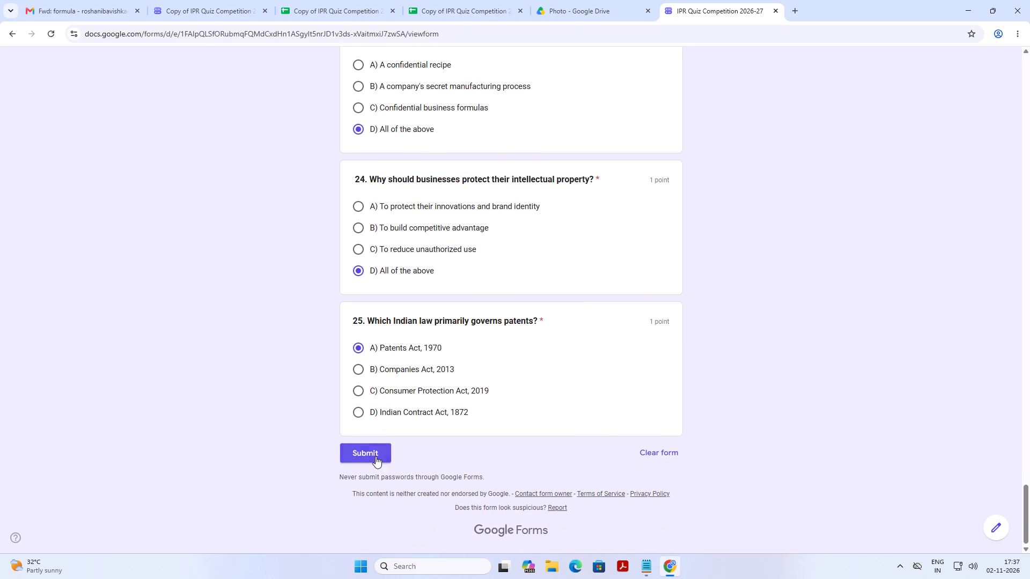
Submit the completed IPR Quiz Competition 2026-27 form response.
left_click(376, 442)
left_click(376, 452)
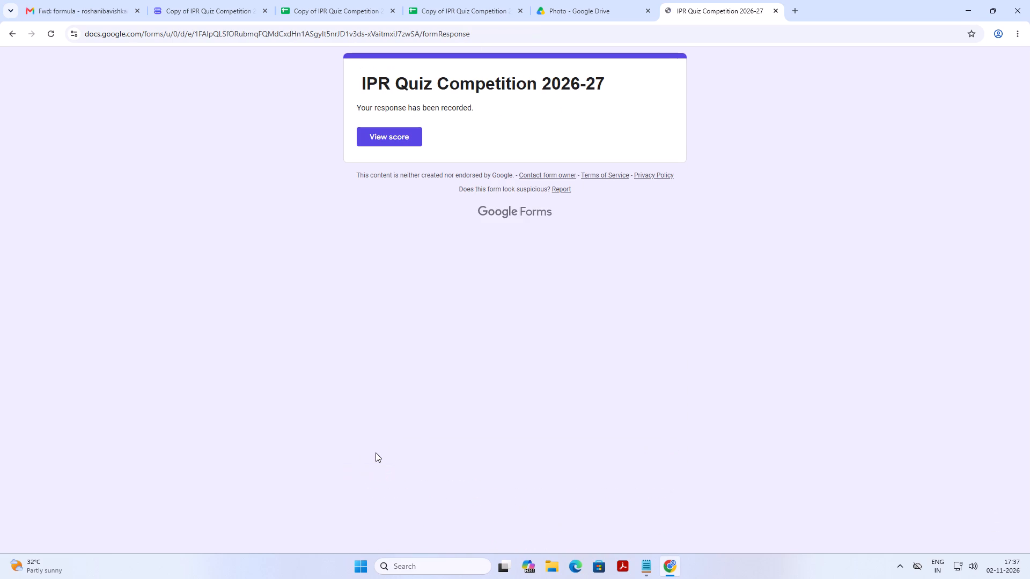
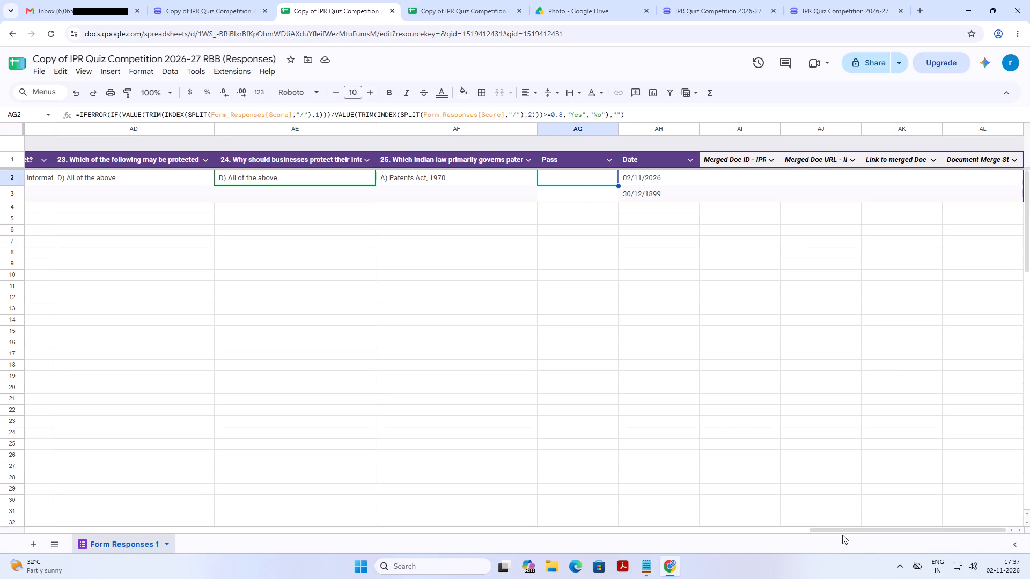
Check the Percentage and Score cells of the submitted response in row 2 of the responses sheet.
left_click_drag(855, 529, 349, 573)
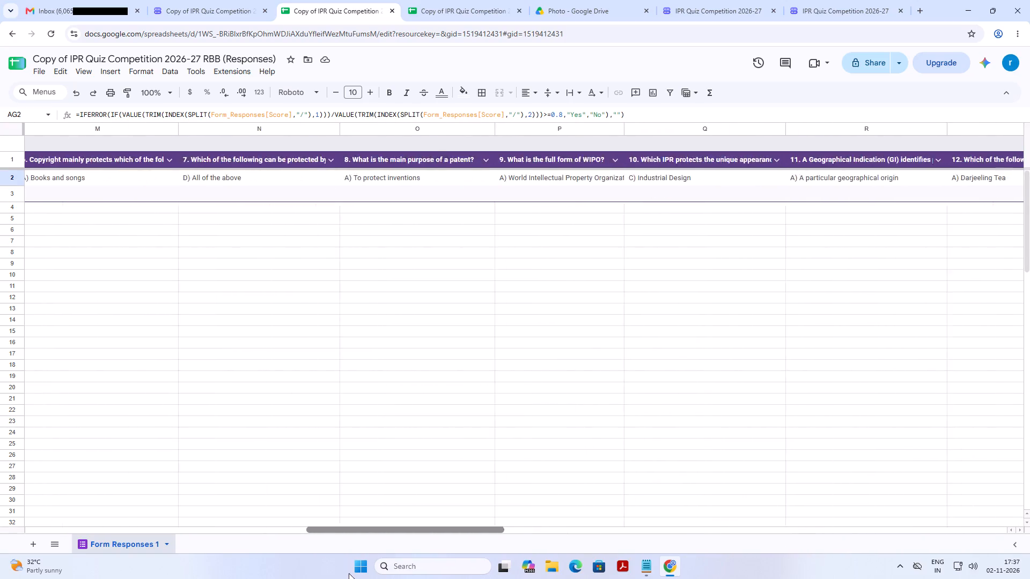
left_click_drag(349, 573, 0, 576)
left_click(317, 177)
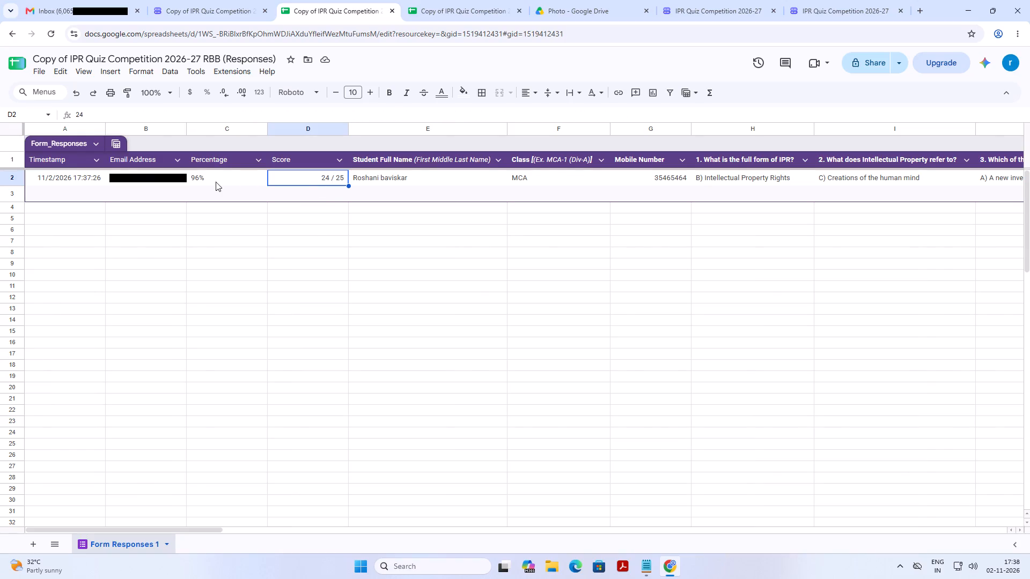
left_click(216, 182)
left_click(305, 179)
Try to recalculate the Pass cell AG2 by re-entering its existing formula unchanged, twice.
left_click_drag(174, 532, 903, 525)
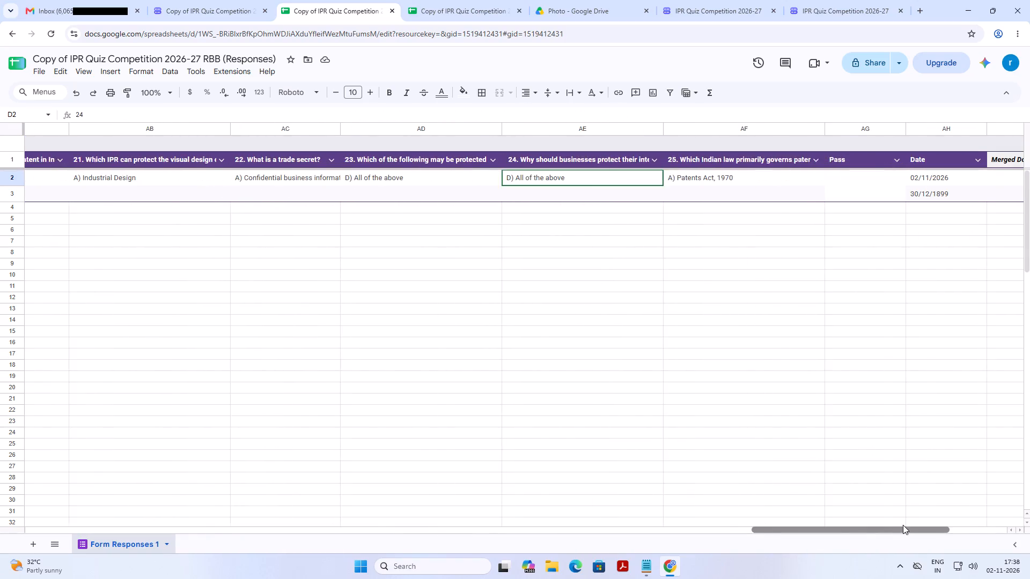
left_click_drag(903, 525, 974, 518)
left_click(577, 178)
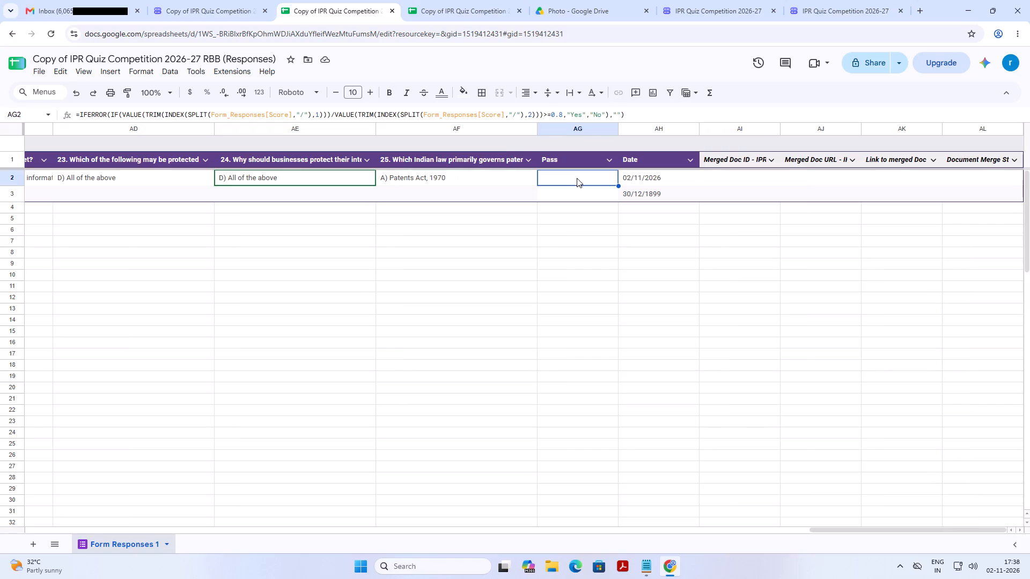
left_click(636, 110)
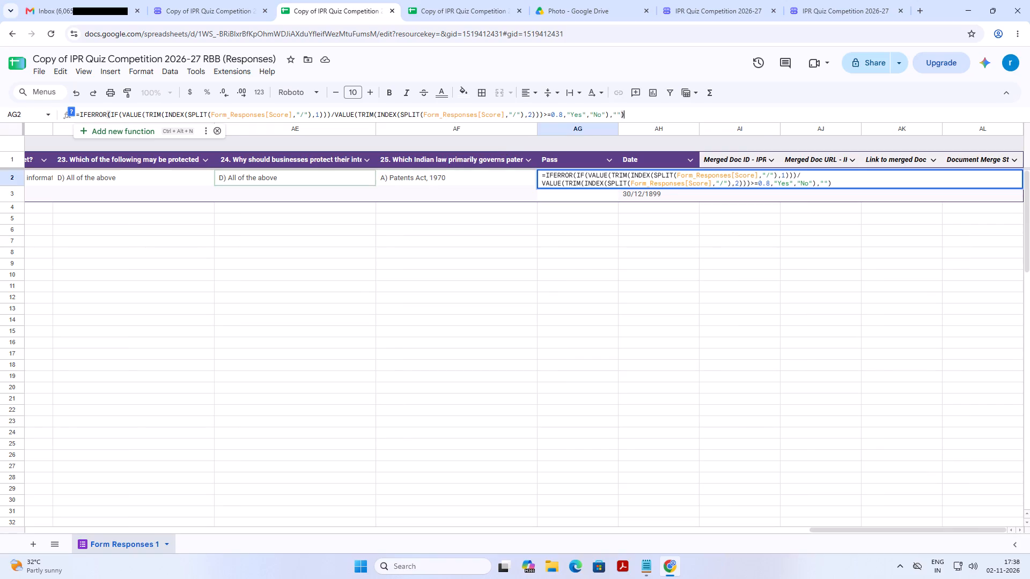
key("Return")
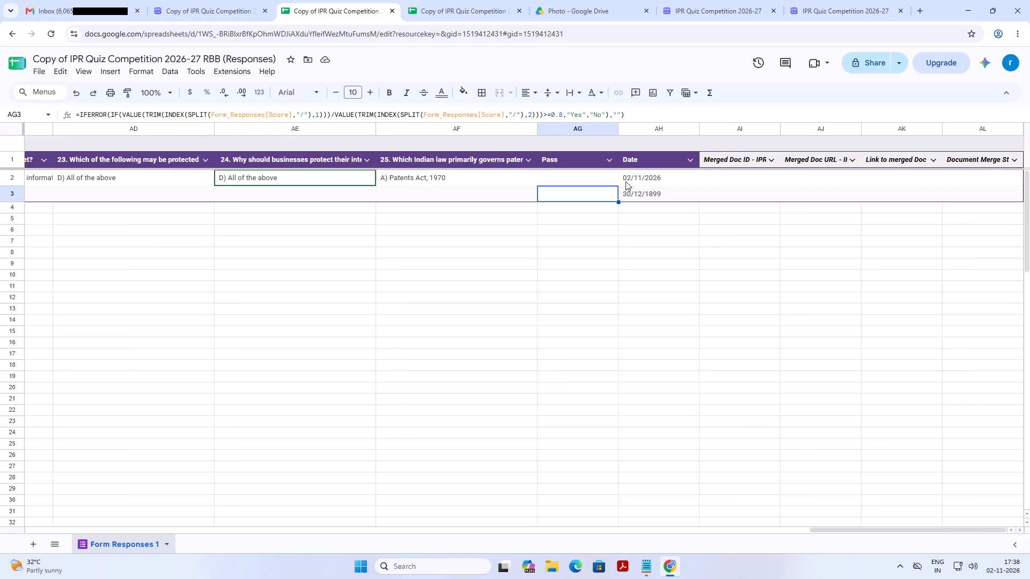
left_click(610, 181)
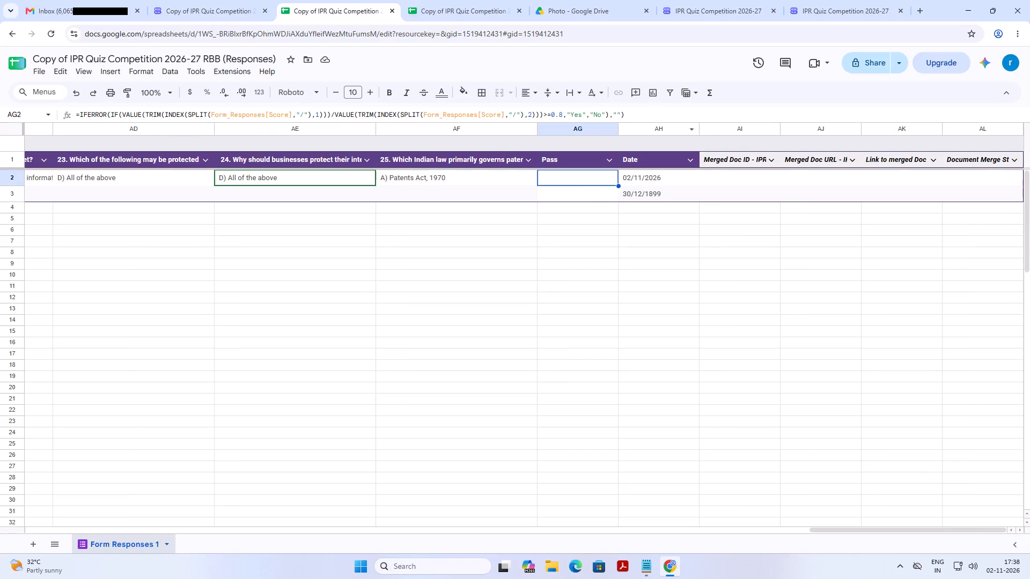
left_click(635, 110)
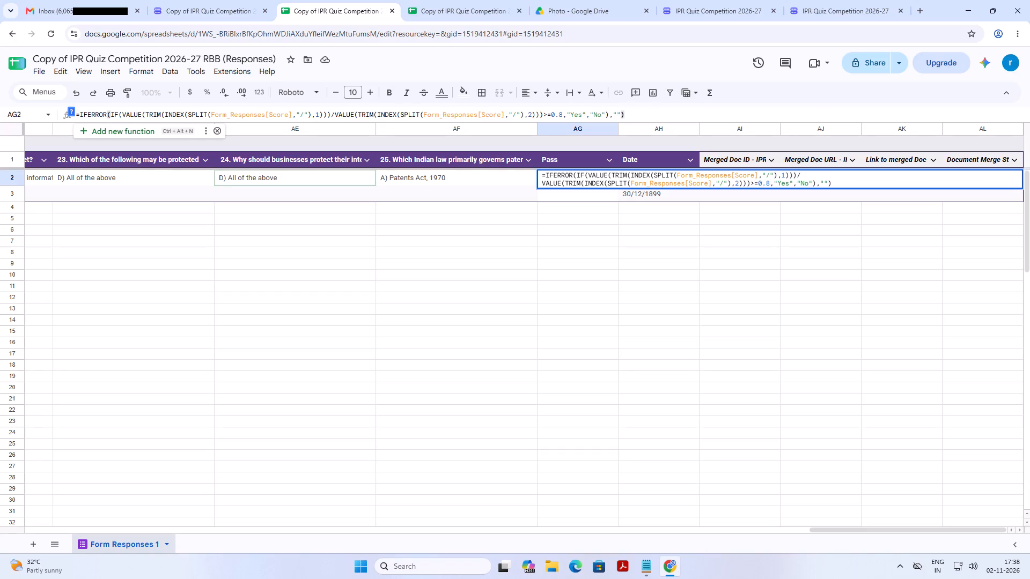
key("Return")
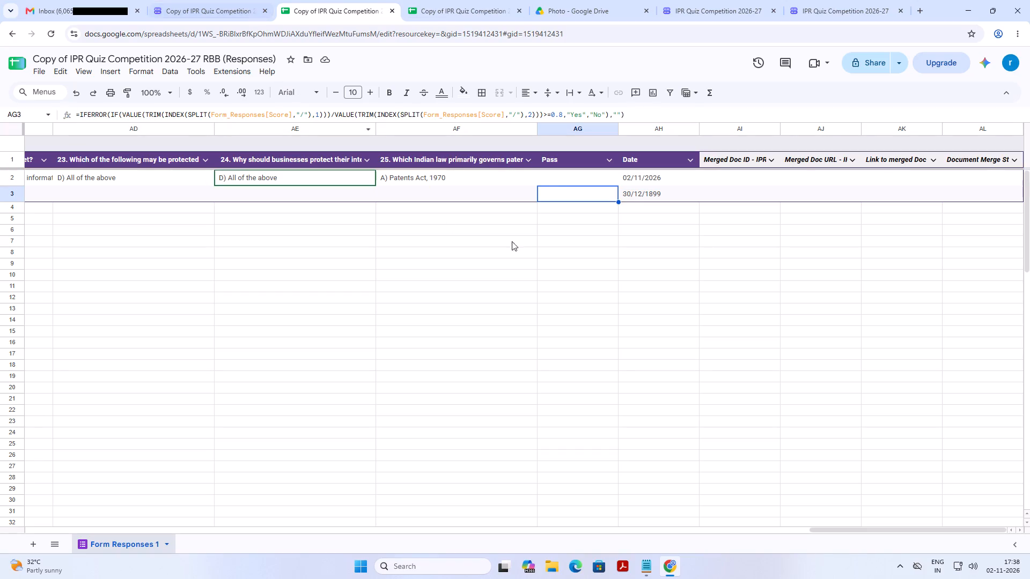
Open the Pass formula in AG2 and examine its IF, VALUE and SPLIT parts and Form_Responses[Score] references.
left_click(593, 172)
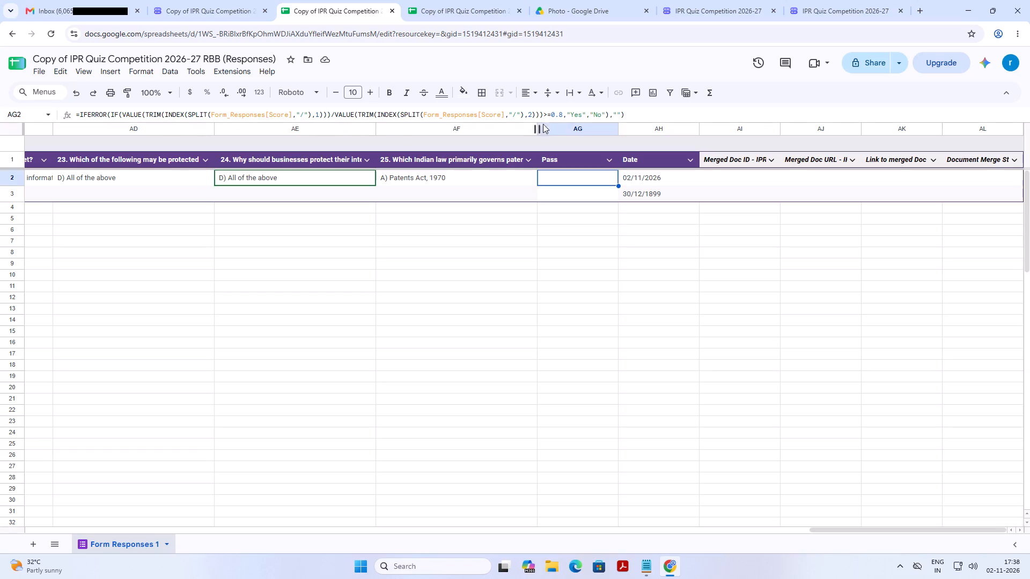
left_click(628, 113)
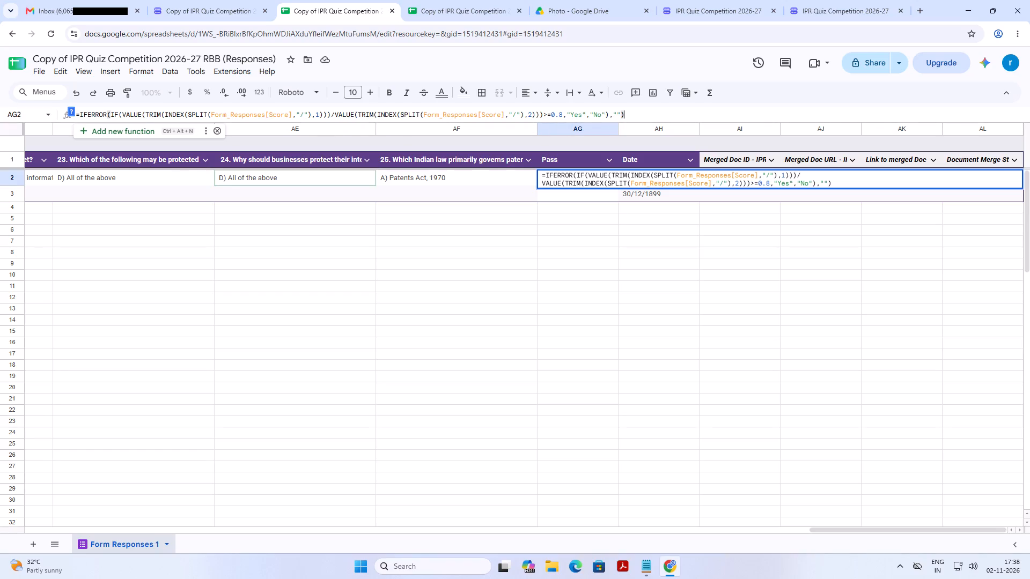
key("Left")
key("Left")
key("Left")
key("Left")
key("Left")
key("Left")
key("Left")
key("Left")
key("Left")
key("Left")
key("Left")
key("Left")
key("Left")
key("Left")
key("Left")
key("Left")
key("Left")
key("Left")
key("Left")
key("Left")
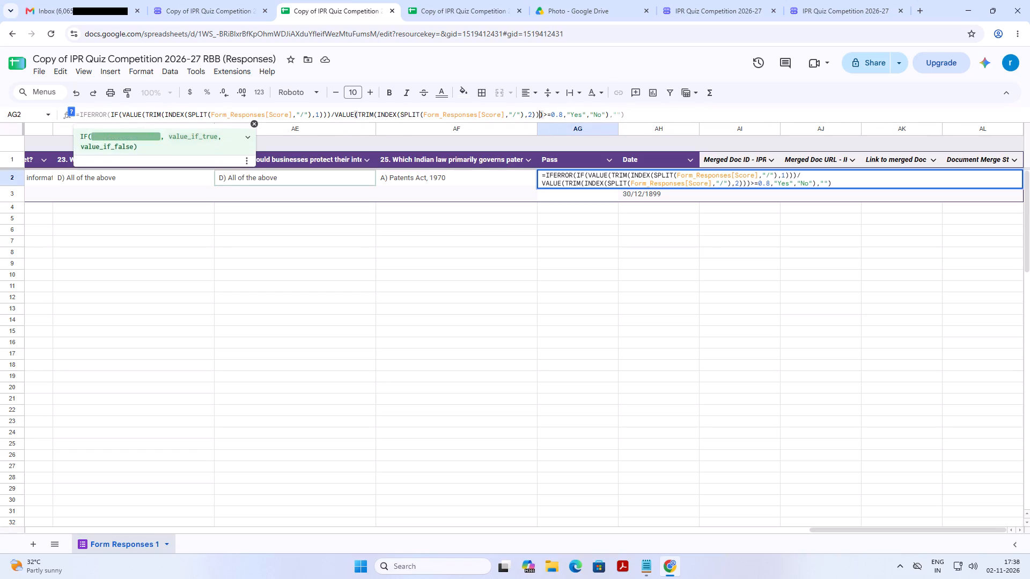
key("Left")
key("Left")
key("Left")
key("Left")
key("Left")
key("Left")
key("Left")
key("Left")
key("Left")
key("Left")
key("Left")
key("Left")
key("Left")
key("Left")
key("Left")
key("Left")
key("Left")
key("Left")
key("Left")
key("Left")
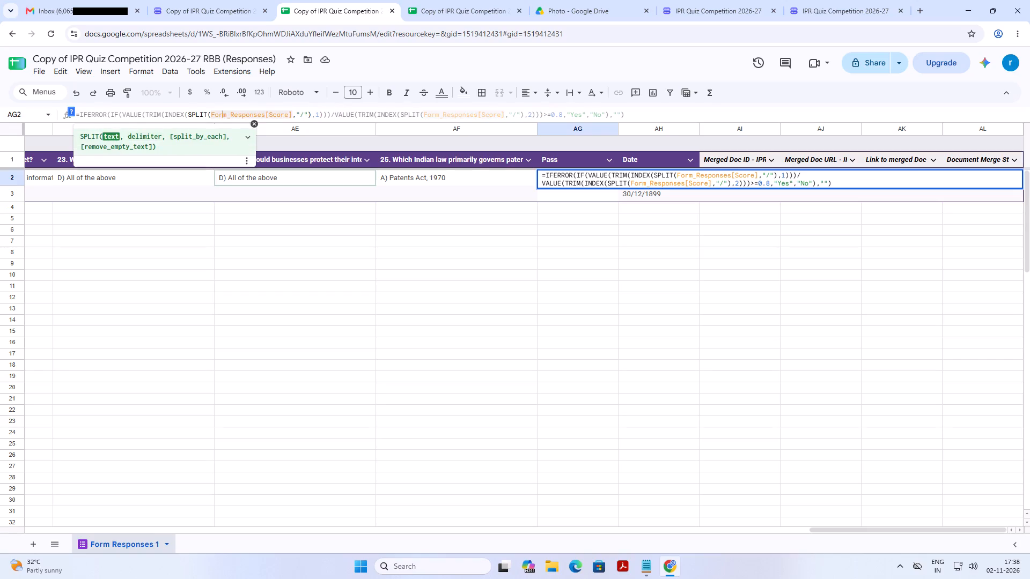
key("Left")
key("Left")
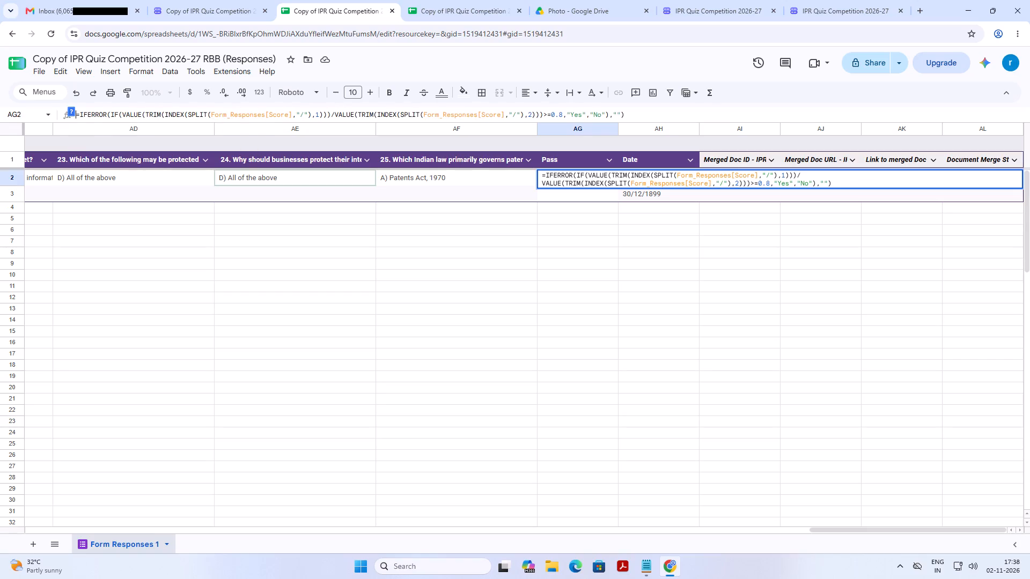
left_click(852, 177)
left_click(844, 181)
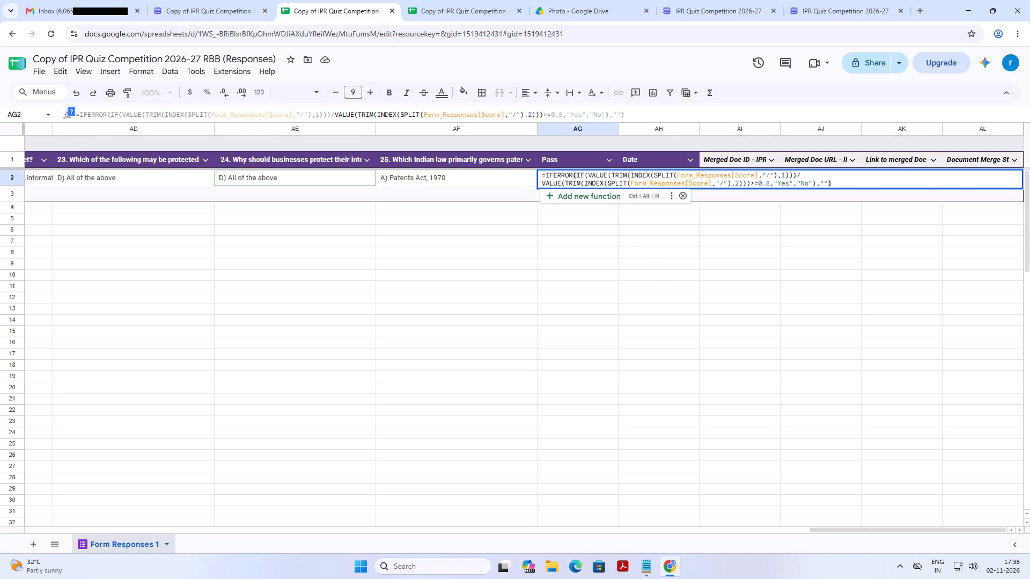
key("Return")
left_click(578, 179)
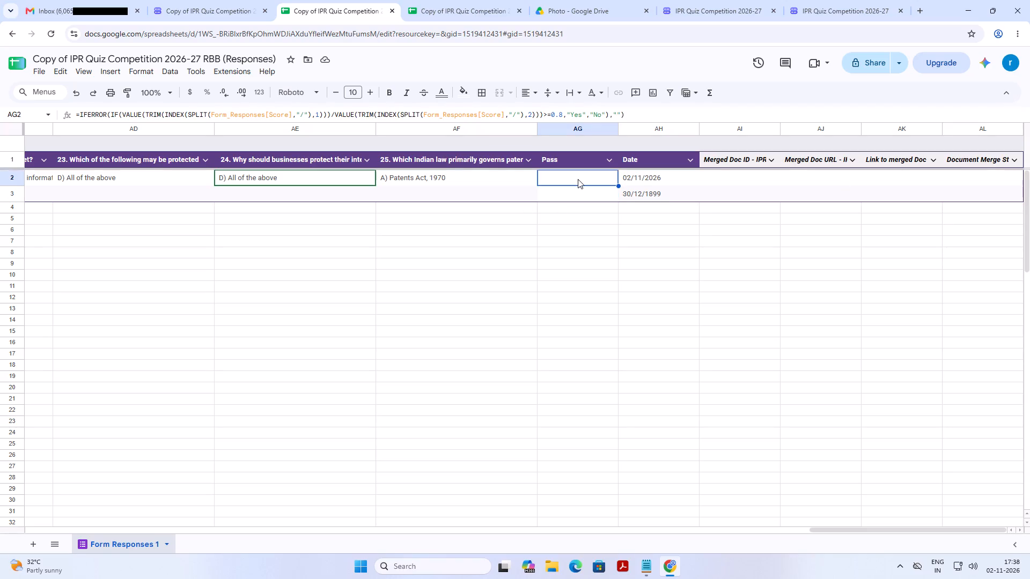
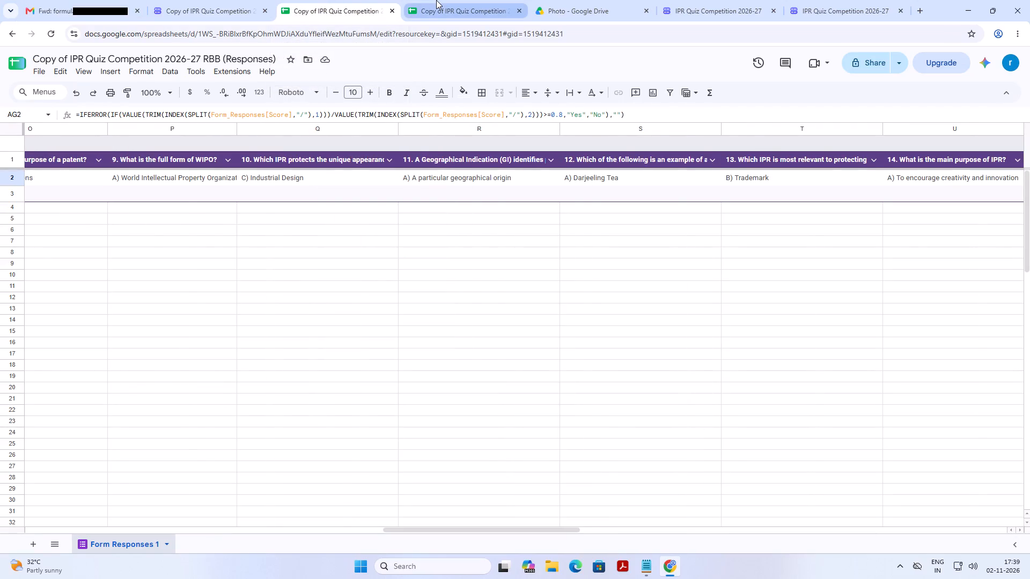
Compare the two open copies of the responses sheet and close the duplicate that has Pass cell AG2 selected.
left_click(698, 190)
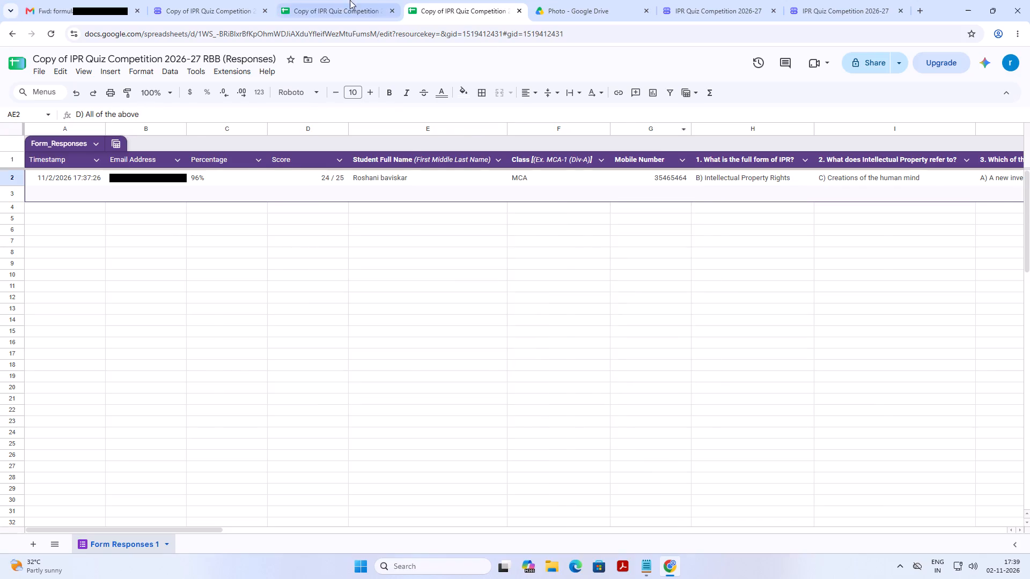
left_click(341, 0)
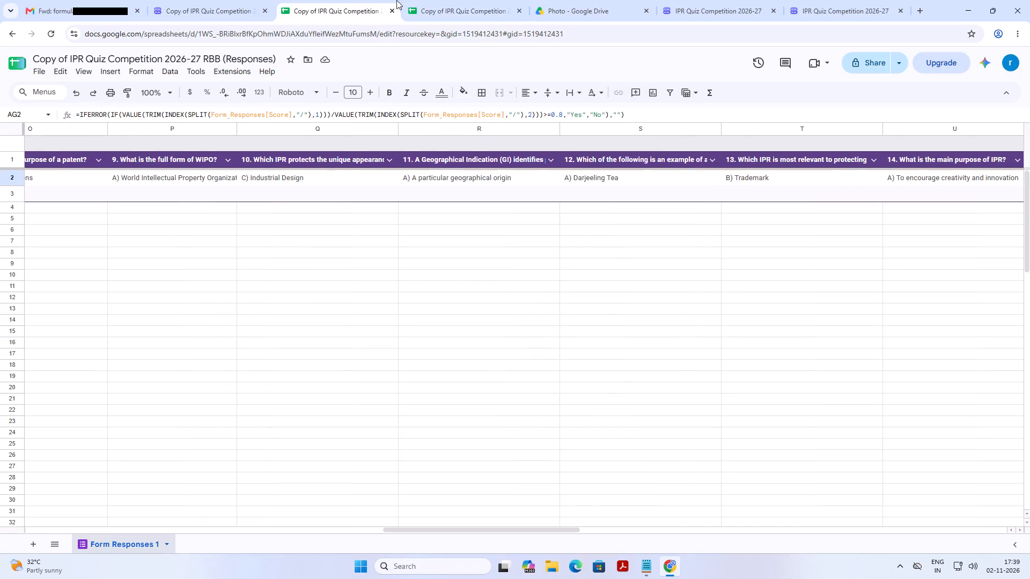
left_click(422, 0)
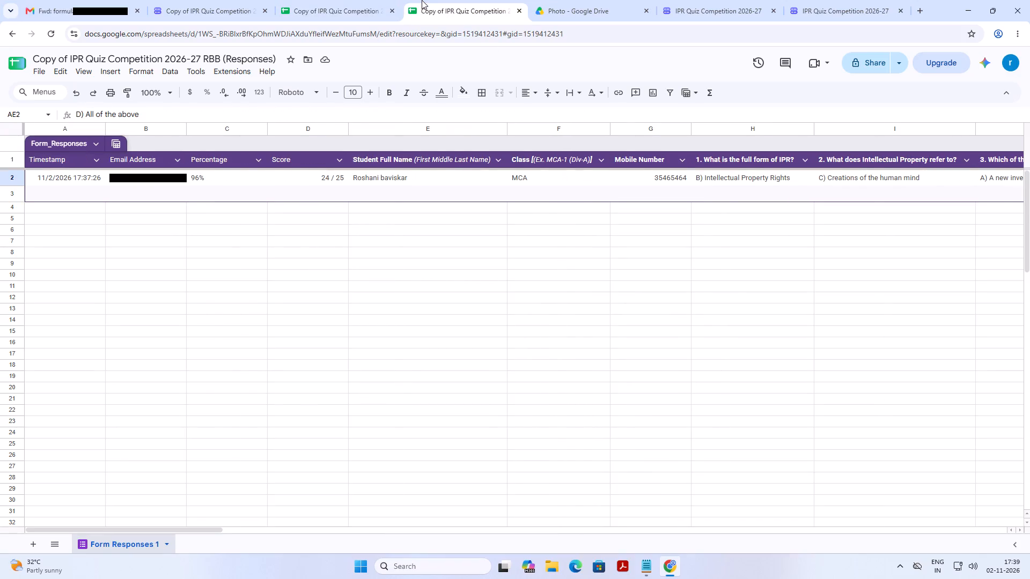
left_click(370, 0)
left_click(390, 6)
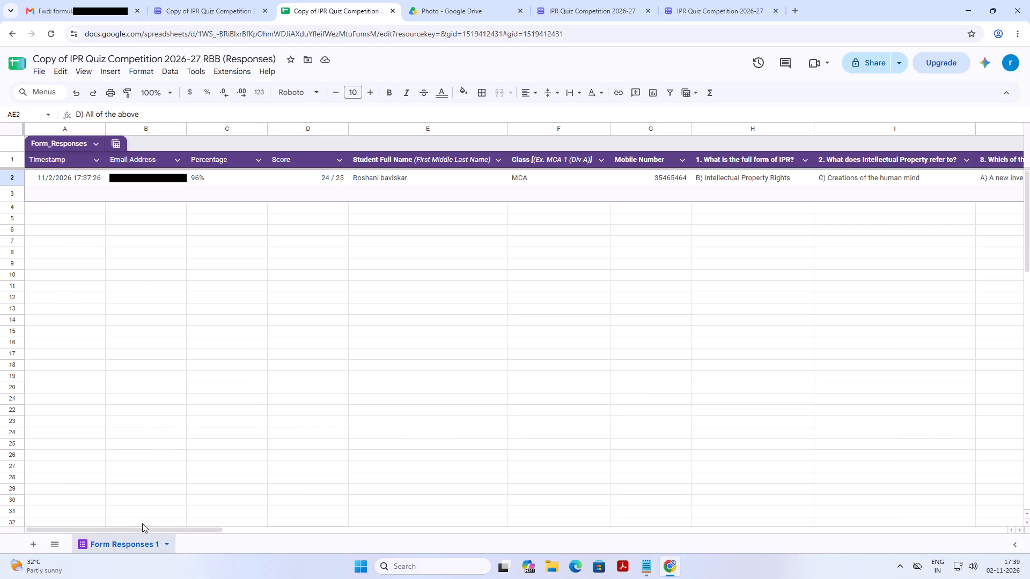
Replace the Pass formula in AG2 with the >=0.8 Yes/No version that splits the row's column D score, and apply it to the entire column.
left_click_drag(153, 531, 1029, 531)
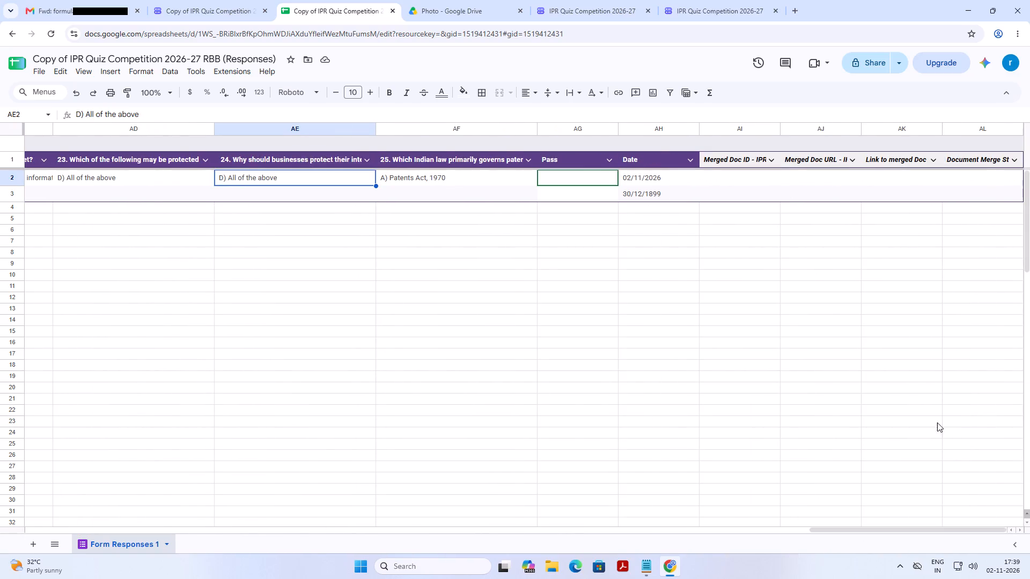
left_click(675, 329)
left_click(580, 164)
double_click(578, 174)
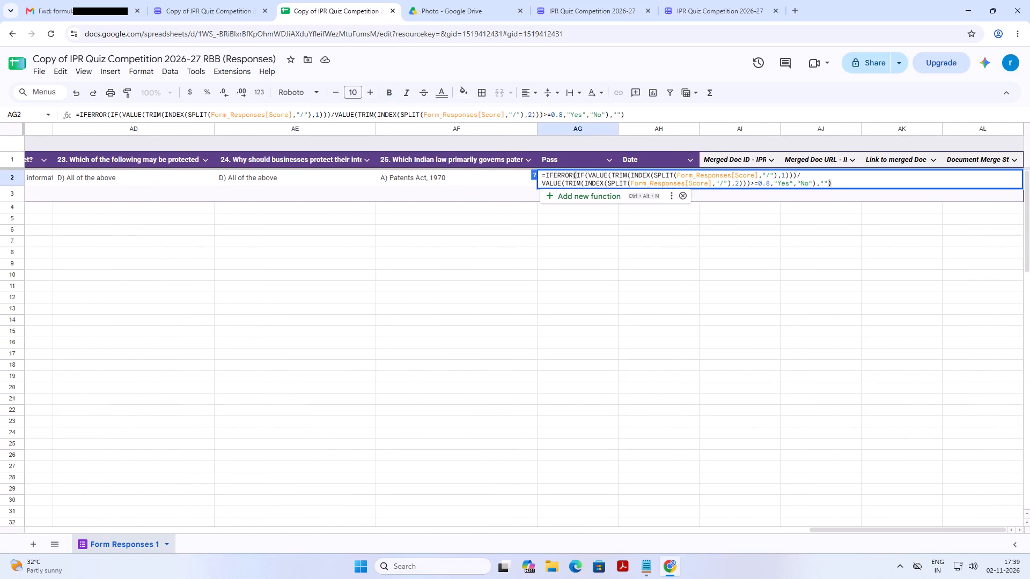
left_click_drag(638, 109, 0, 128)
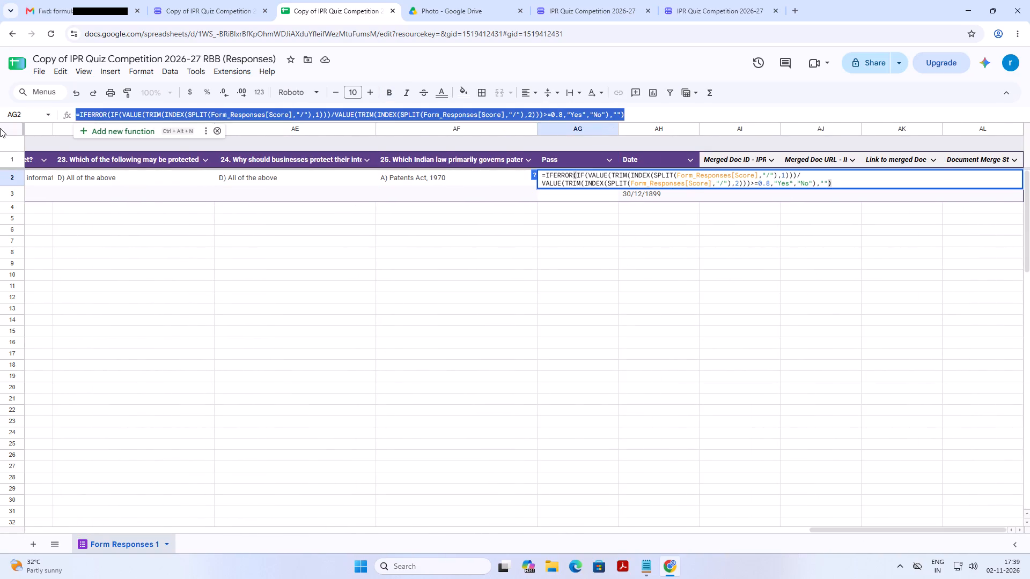
key("ctrl+v")
key("Return")
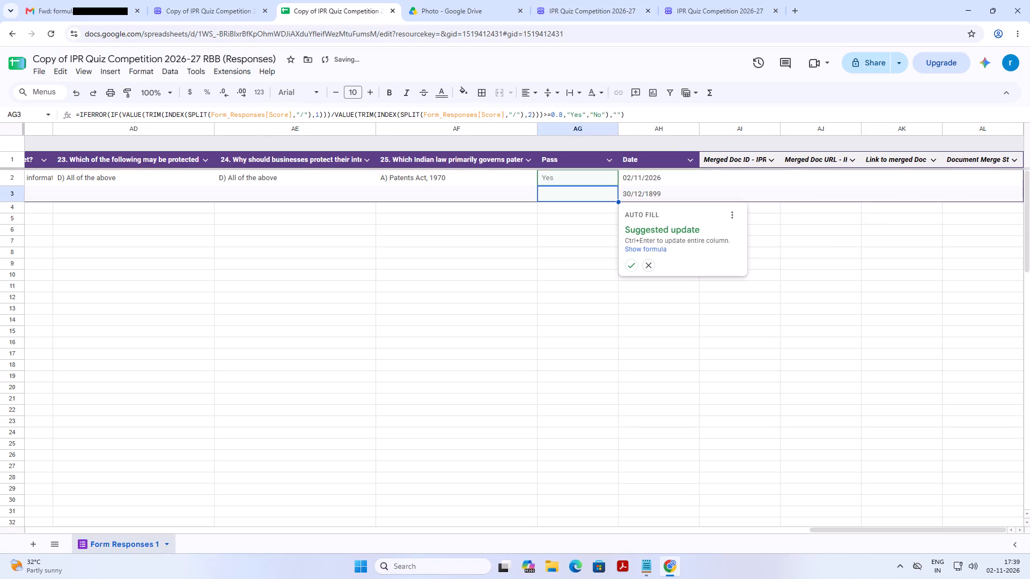
left_click(631, 266)
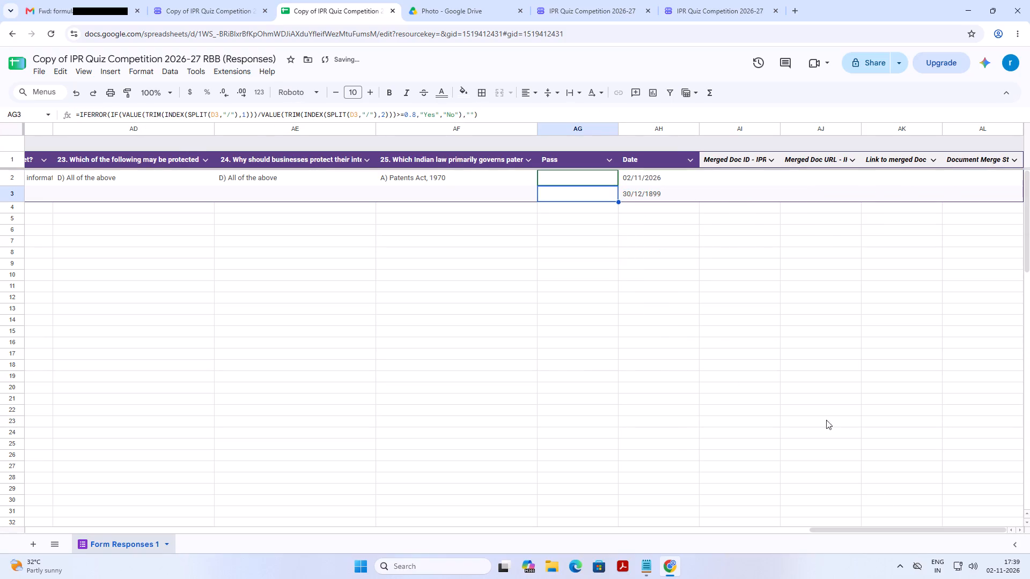
Open AutoCrat from the responses sheet and run the existing IPR_Certificate_2026-27 job.
left_click_drag(924, 531, 0, 561)
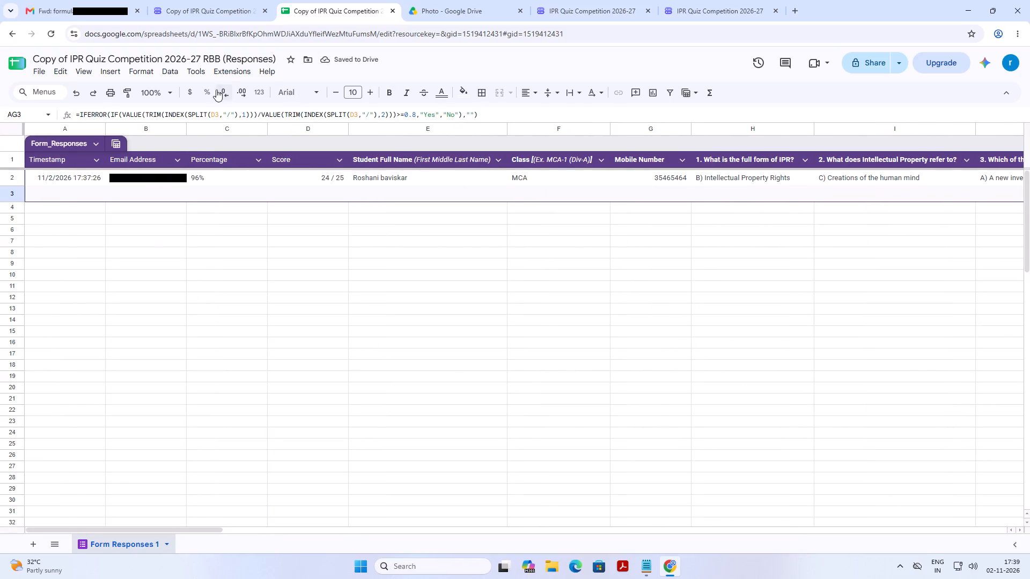
left_click(229, 70)
left_click(261, 195)
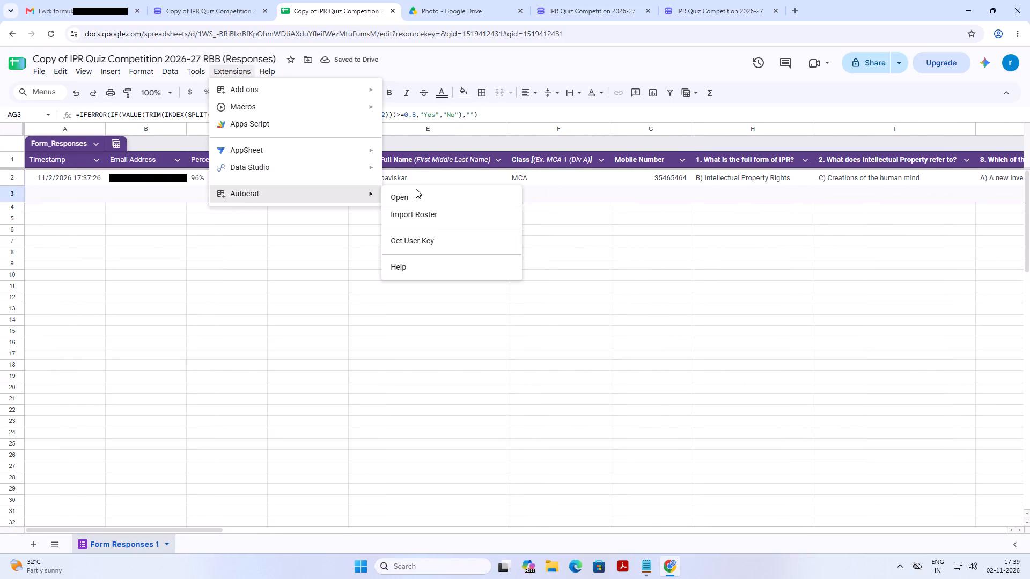
left_click(423, 203)
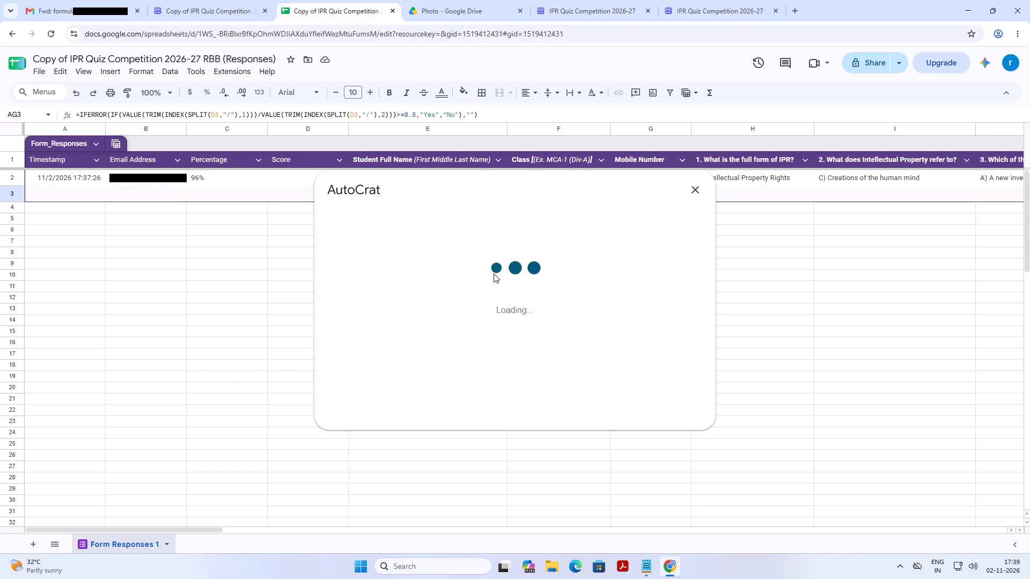
left_click(499, 256)
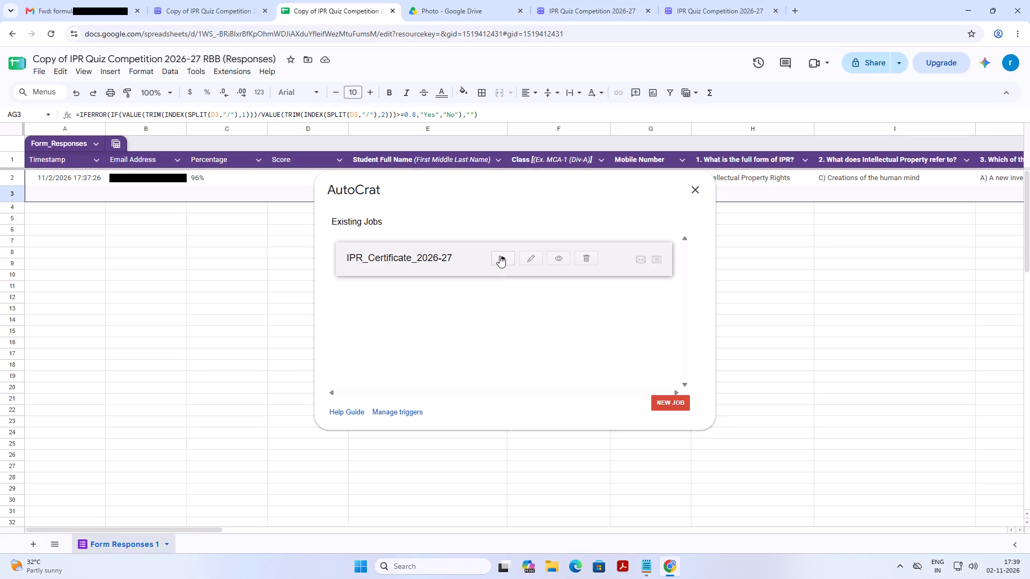
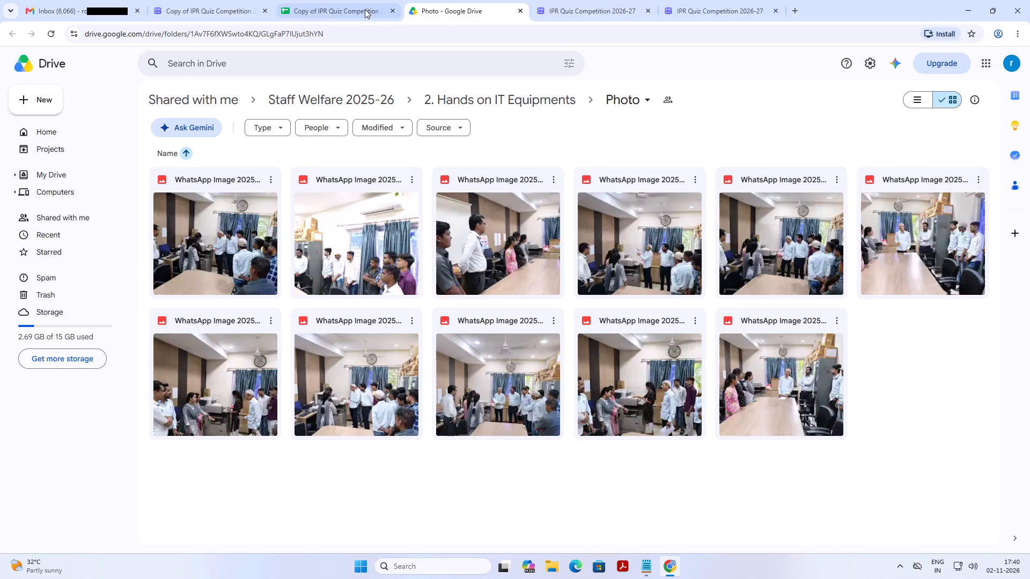
left_click(314, 6)
left_click(446, 0)
left_click(568, 0)
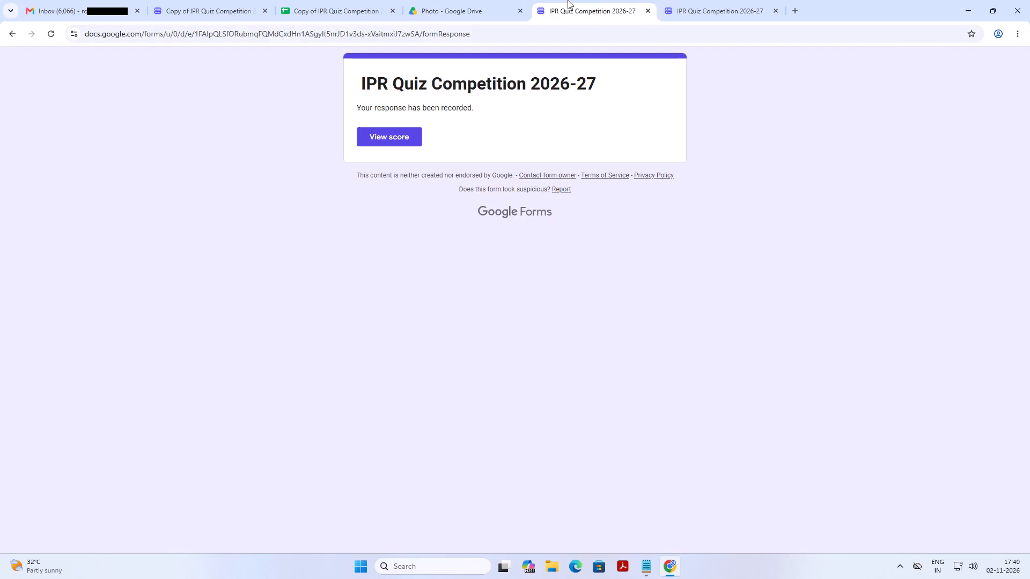
left_click(723, 0)
left_click(156, 0)
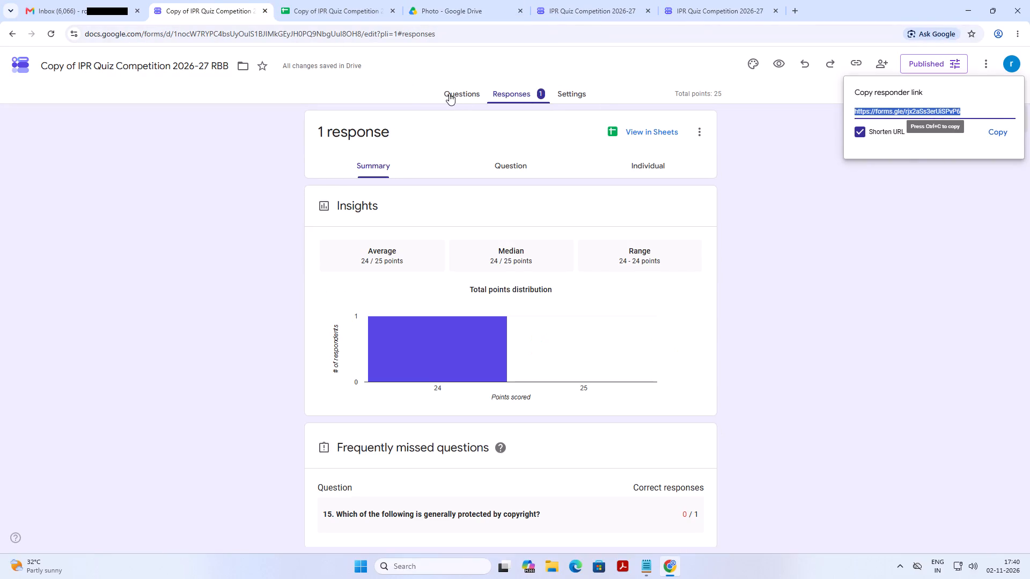
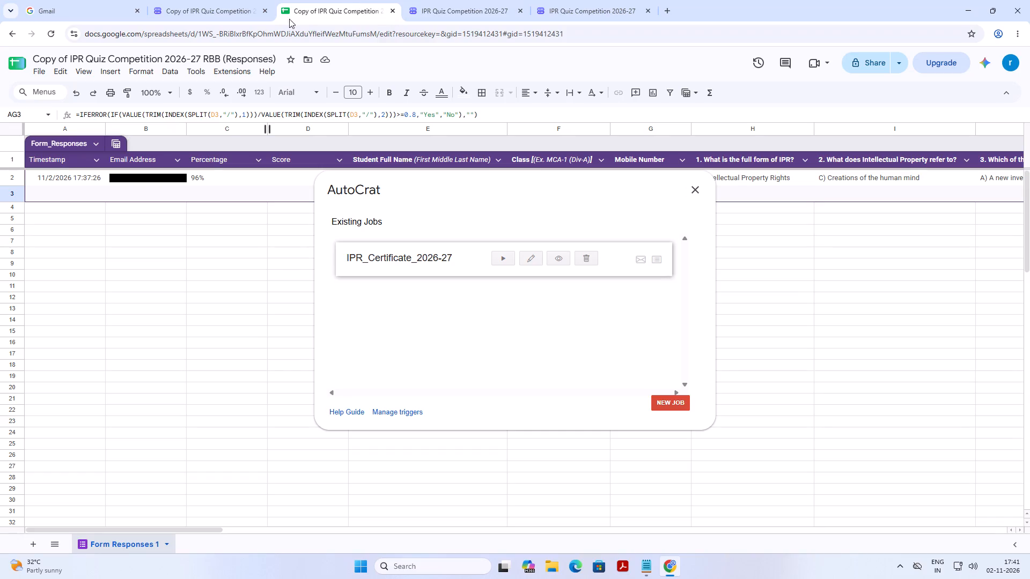
Reload the Copy of IPR Quiz Competition 2026-27 RBB (Responses) spreadsheet.
left_click(55, 35)
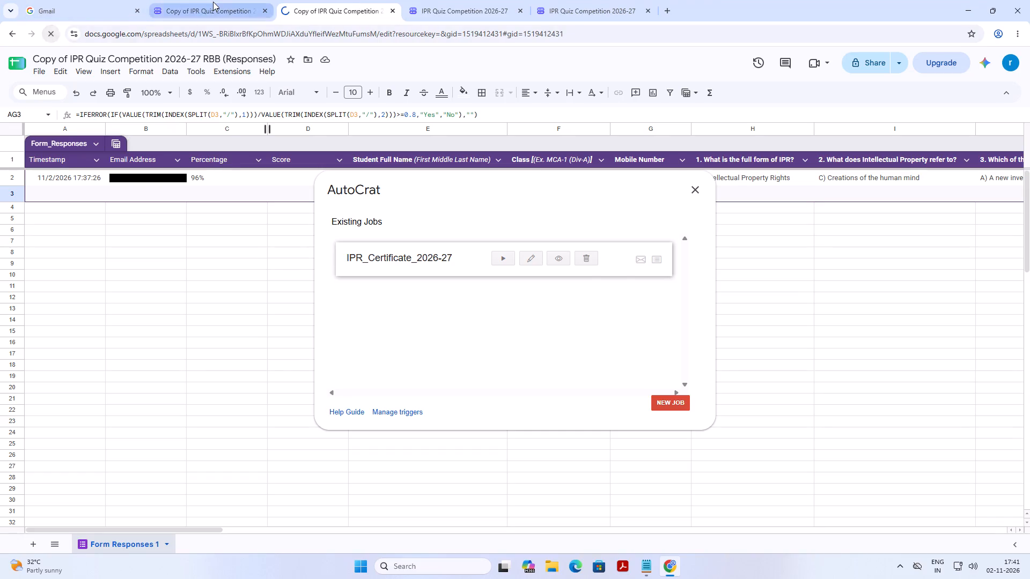